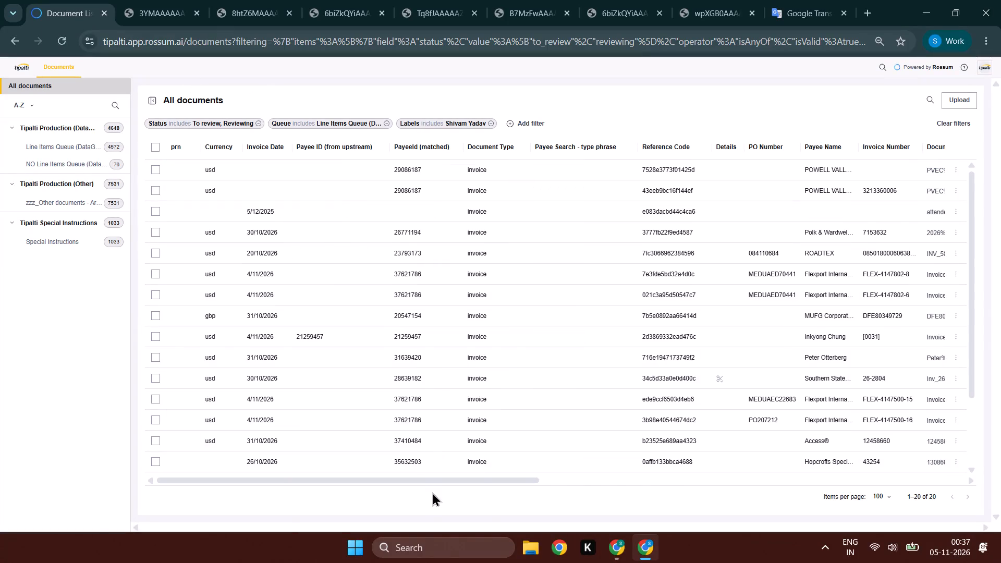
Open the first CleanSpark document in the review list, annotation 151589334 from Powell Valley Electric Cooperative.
{"action": "left_click_drag", "start_coordinate": [440, 482], "coordinate": [747, 483]}
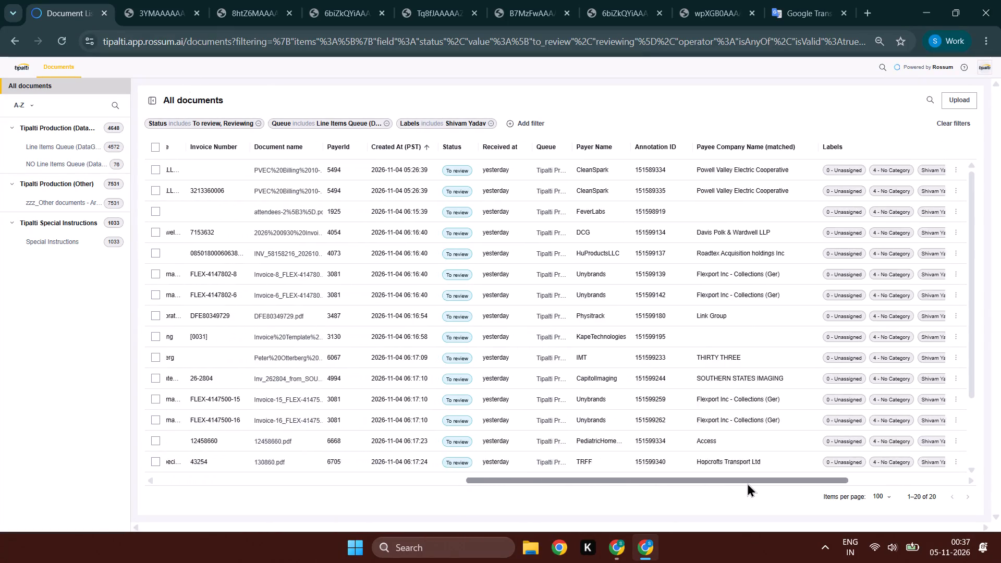
{"action": "left_click_drag", "start_coordinate": [747, 483], "coordinate": [725, 476]}
{"action": "left_click", "coordinate": [364, 172]}
Activate the Annotation ID answer in the Managed Services ALL OCR DBR form and return to the opened document.
{"action": "key", "text": "alt+Tab"}
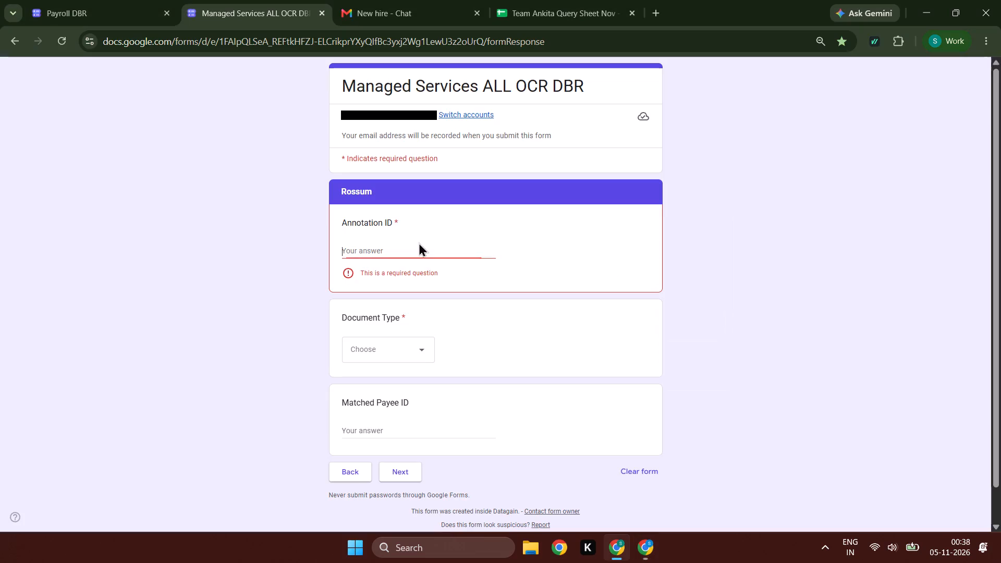
{"action": "left_click", "coordinate": [422, 246]}
{"action": "key", "text": "alt+Tab"}
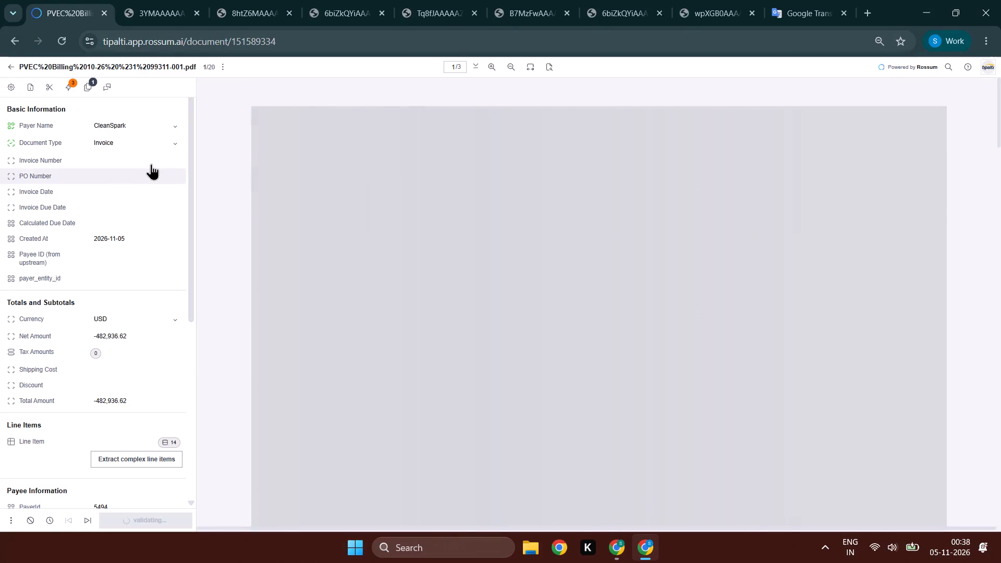
Set the document type to Other.
{"action": "left_click", "coordinate": [146, 146]}
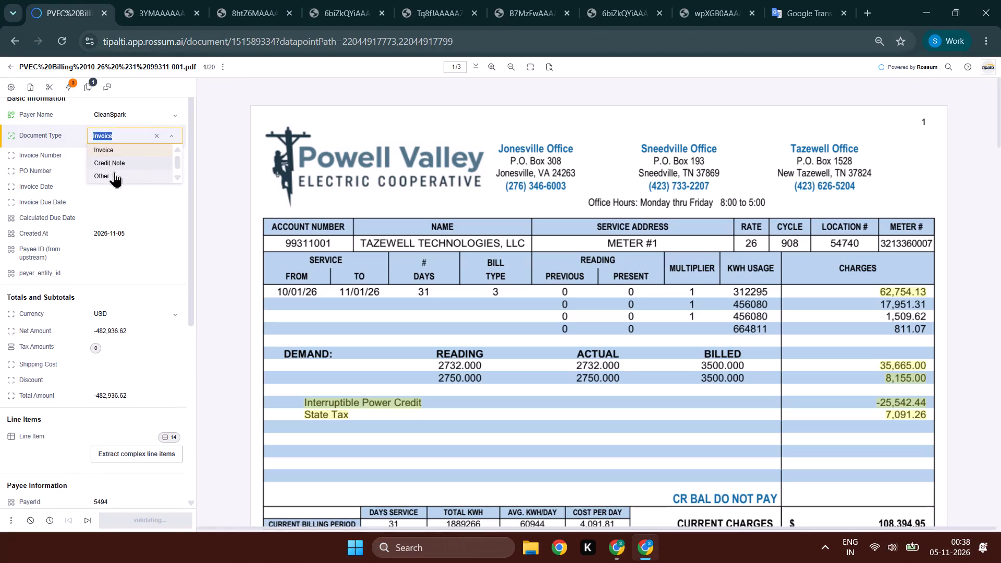
{"action": "left_click", "coordinate": [114, 172]}
{"action": "left_click", "coordinate": [114, 180]}
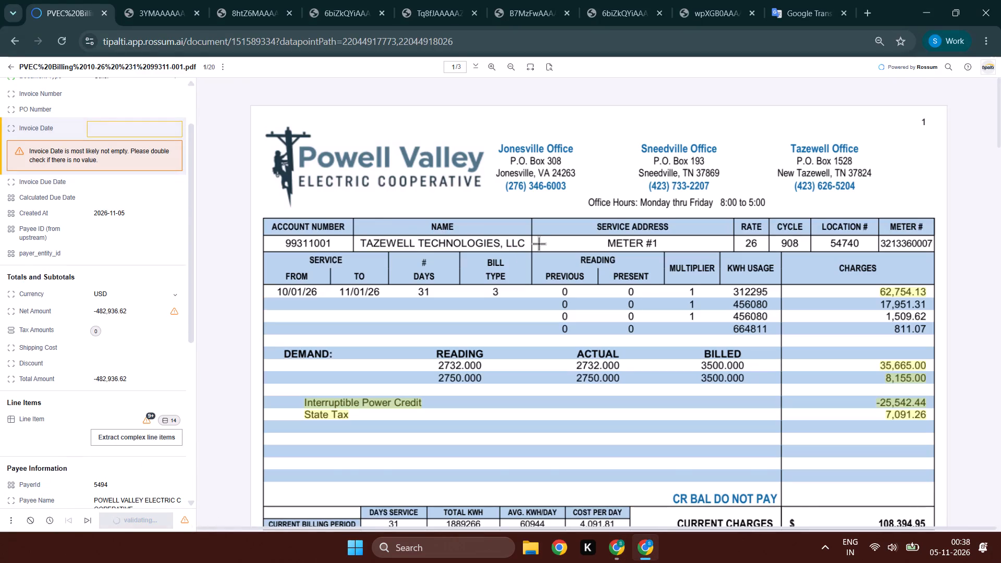
Check the bill for header details and accept the basic information fields from Invoice Date onward as extracted, ending at payer_entity_id.
{"action": "scroll", "coordinate": [565, 259], "scroll_direction": "down", "scroll_amount": 11}
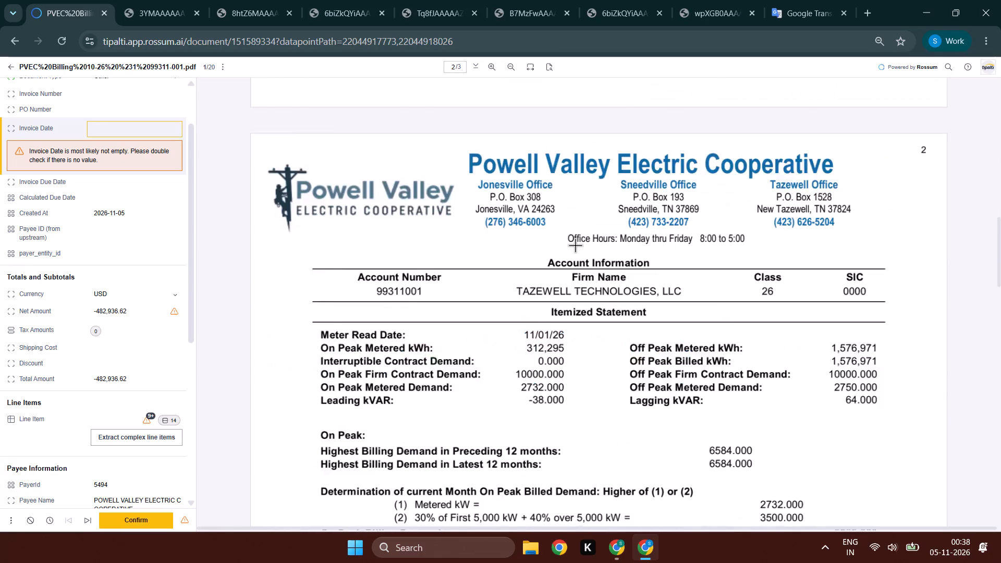
{"action": "scroll", "coordinate": [575, 244], "scroll_direction": "down", "scroll_amount": 2}
{"action": "scroll", "coordinate": [568, 207], "scroll_direction": "up", "scroll_amount": 4}
{"action": "key", "text": "Tab"}
{"action": "key", "text": "Tab"}
{"action": "key", "text": "Tab"}
{"action": "key", "text": "Tab"}
{"action": "key", "text": "Tab"}
{"action": "key", "text": "Tab"}
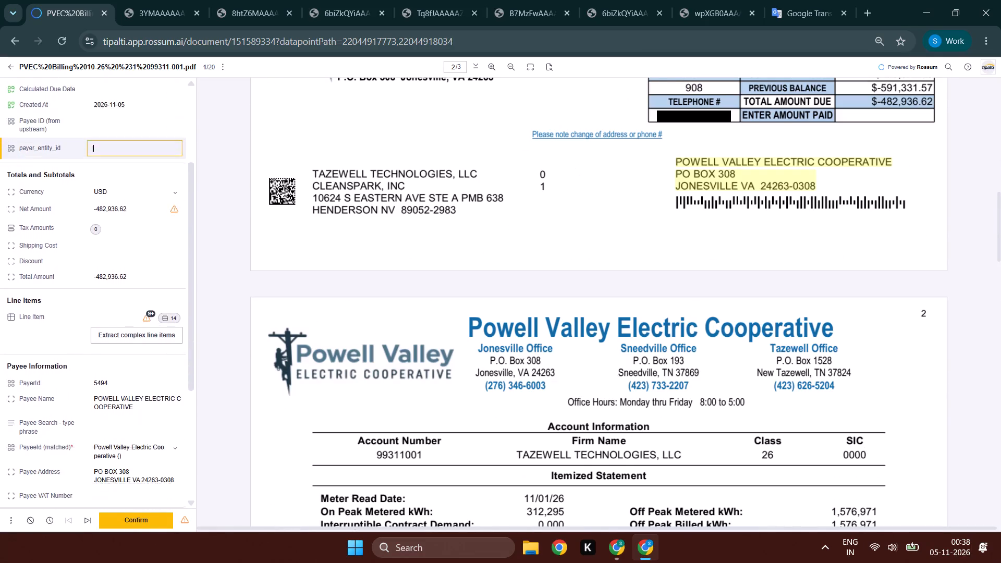
Accept the totals and subtotals fields from Currency through Total Amount as extracted and enter the line items table.
{"action": "key", "text": "Tab"}
{"action": "key", "text": "Tab"}
{"action": "key", "text": "Tab"}
{"action": "key", "text": "Tab"}
{"action": "key", "text": "Tab"}
{"action": "key", "text": "Tab"}
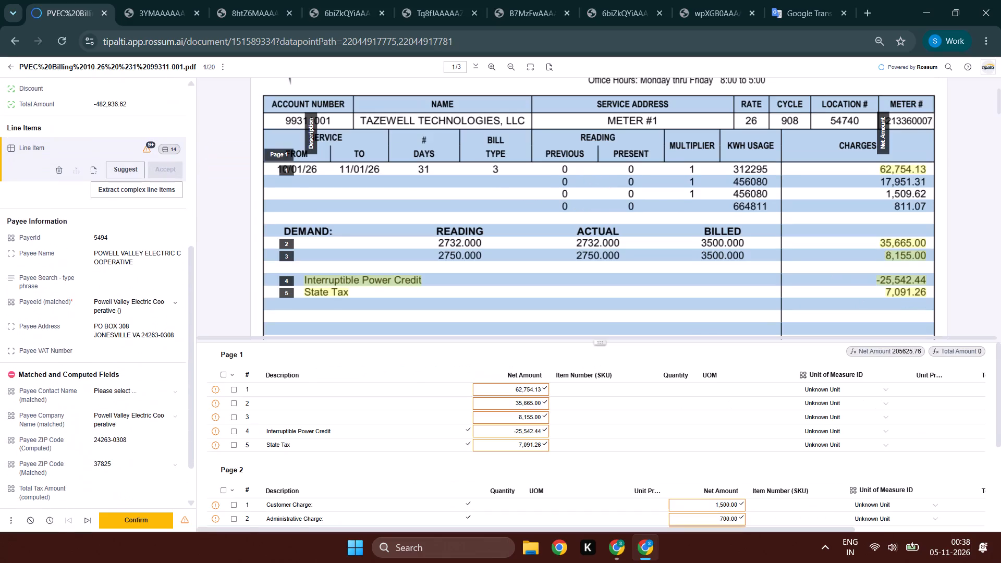
{"action": "key", "text": "Tab"}
Compare the extracted line items with the itemized charges on pages 2 and 3 of the bill.
{"action": "scroll", "coordinate": [615, 403], "scroll_direction": "down", "scroll_amount": 2}
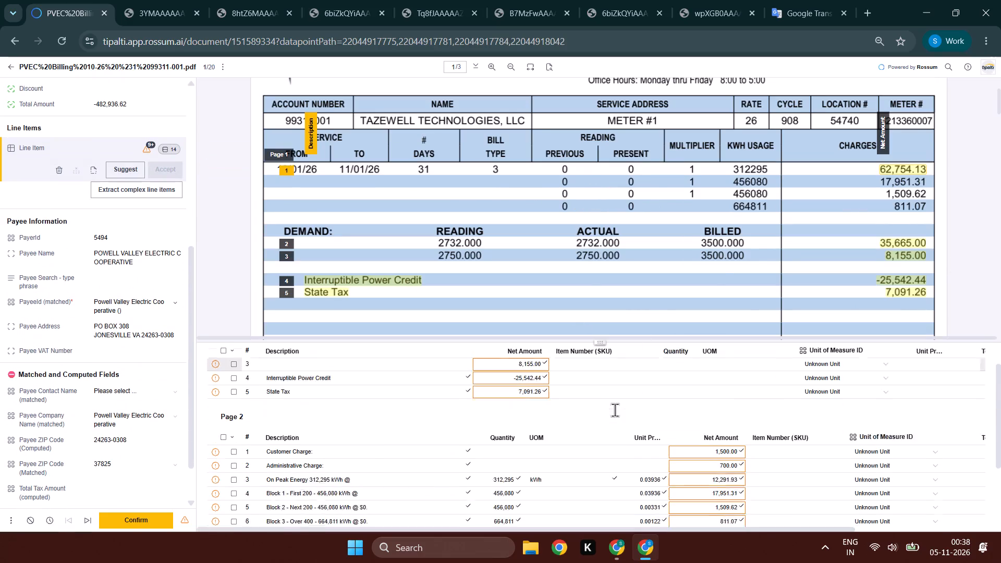
{"action": "scroll", "coordinate": [764, 223], "scroll_direction": "down", "scroll_amount": 16}
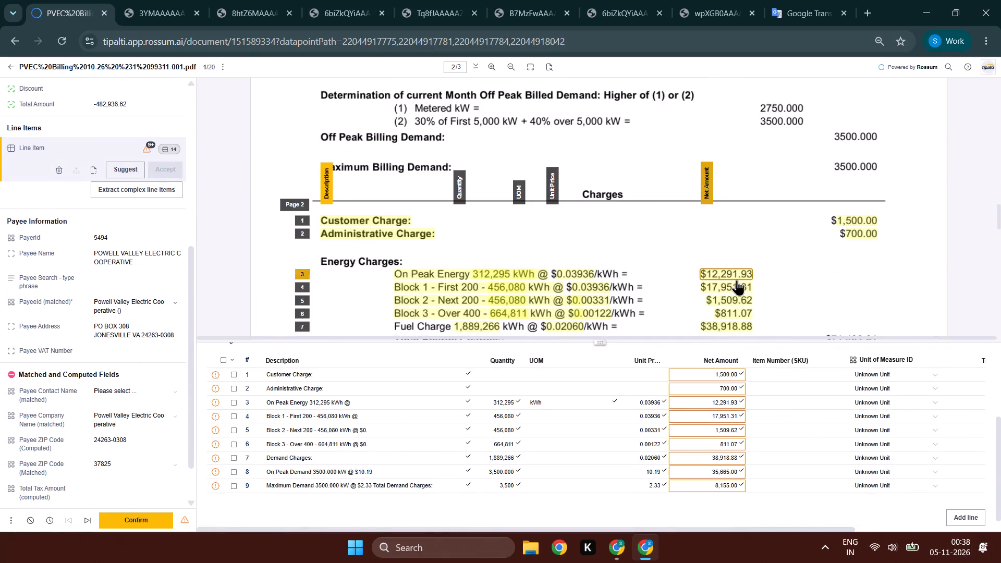
{"action": "scroll", "coordinate": [733, 285], "scroll_direction": "down", "scroll_amount": 8}
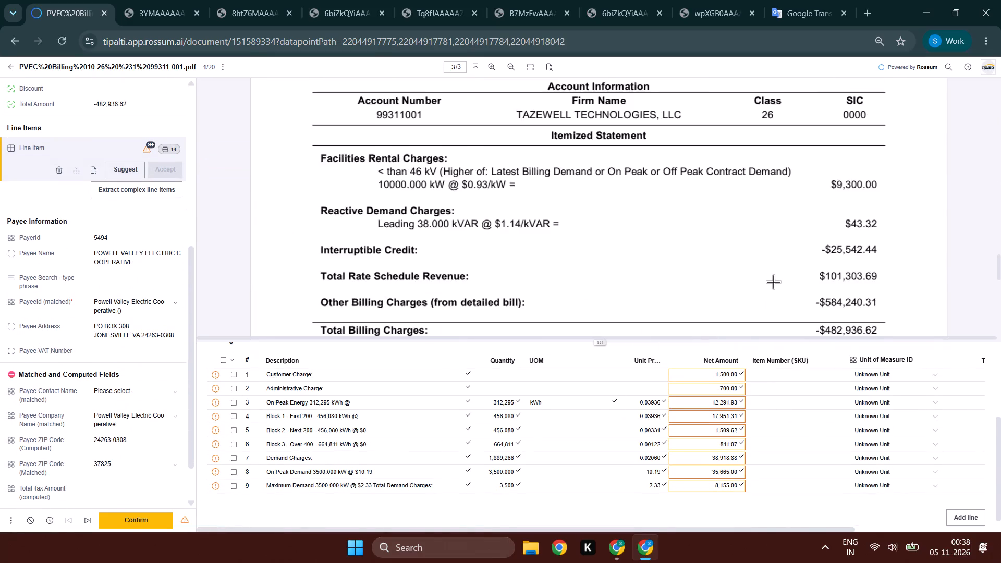
{"action": "scroll", "coordinate": [773, 281], "scroll_direction": "down", "scroll_amount": 3}
{"action": "scroll", "coordinate": [770, 265], "scroll_direction": "up", "scroll_amount": 3}
{"action": "scroll", "coordinate": [704, 259], "scroll_direction": "up", "scroll_amount": 1}
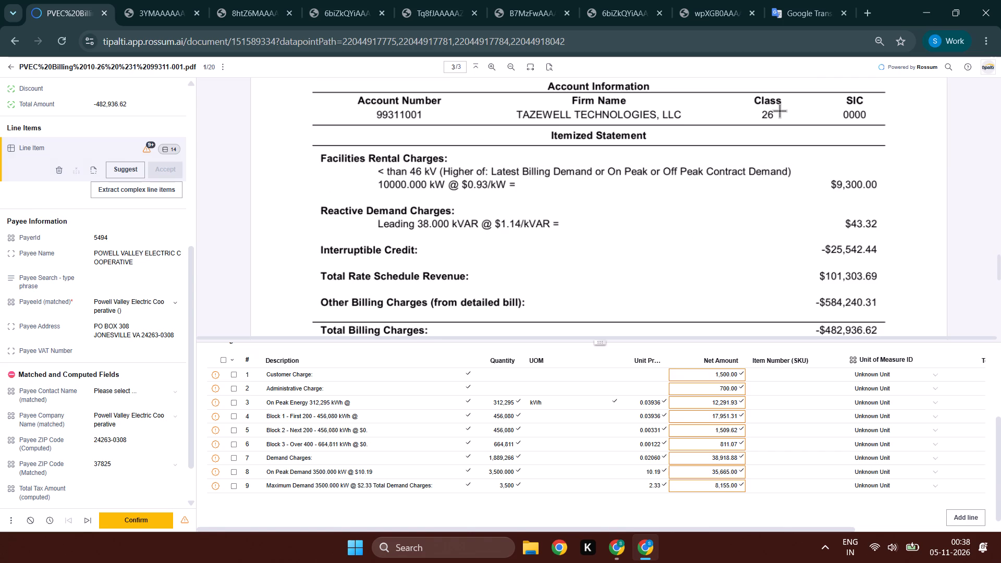
{"action": "scroll", "coordinate": [806, 62], "scroll_direction": "up", "scroll_amount": 8}
{"action": "scroll", "coordinate": [789, 138], "scroll_direction": "up", "scroll_amount": 2}
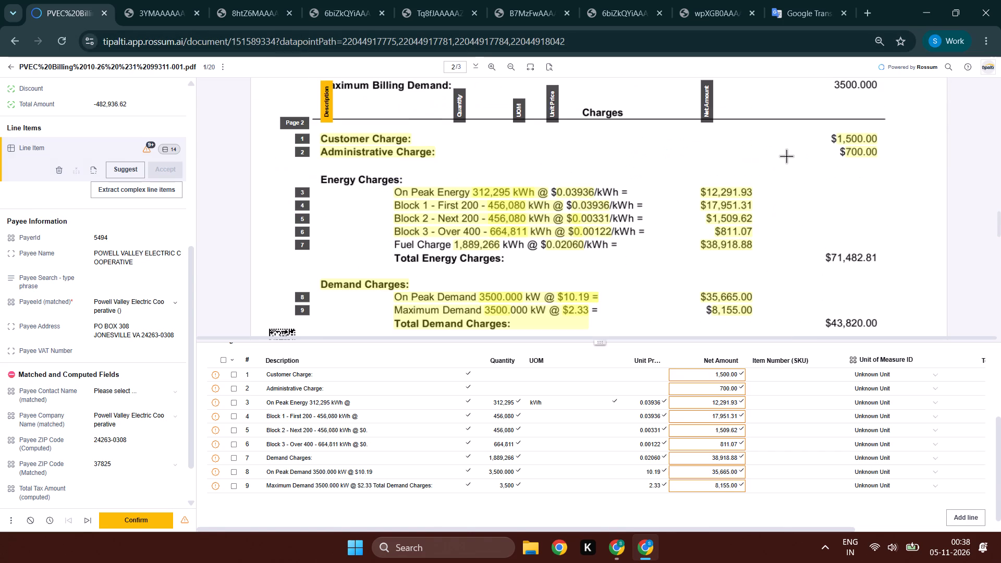
Delete all five line items extracted from page 1.
{"action": "scroll", "coordinate": [493, 377], "scroll_direction": "up", "scroll_amount": 1}
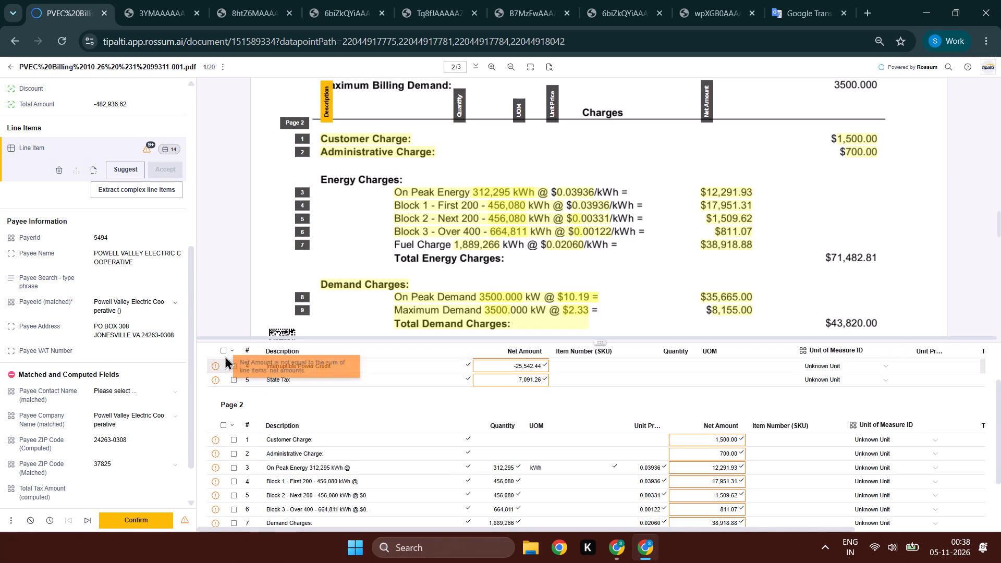
{"action": "left_click", "coordinate": [229, 346]}
{"action": "left_click", "coordinate": [217, 348]}
{"action": "left_click", "coordinate": [222, 349]}
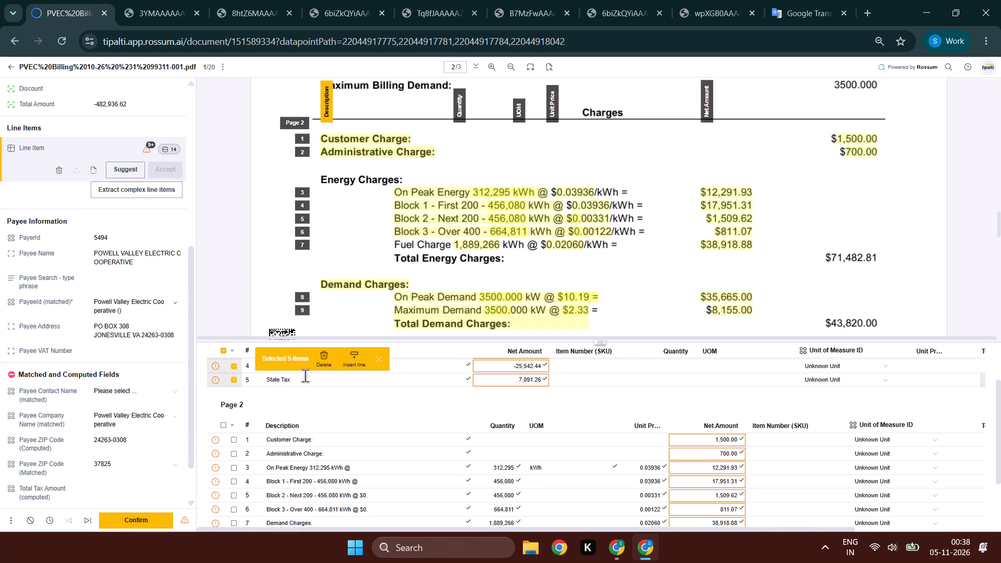
{"action": "left_click", "coordinate": [337, 365]}
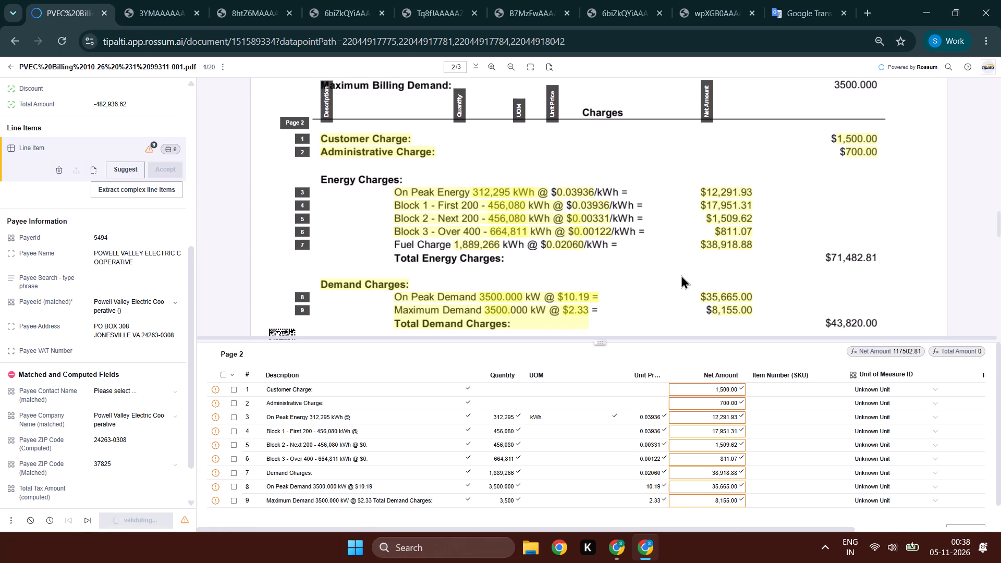
Examine the charges, credits and tax across all three bill pages against the remaining page 2 line items.
{"action": "scroll", "coordinate": [681, 275], "scroll_direction": "down", "scroll_amount": 2}
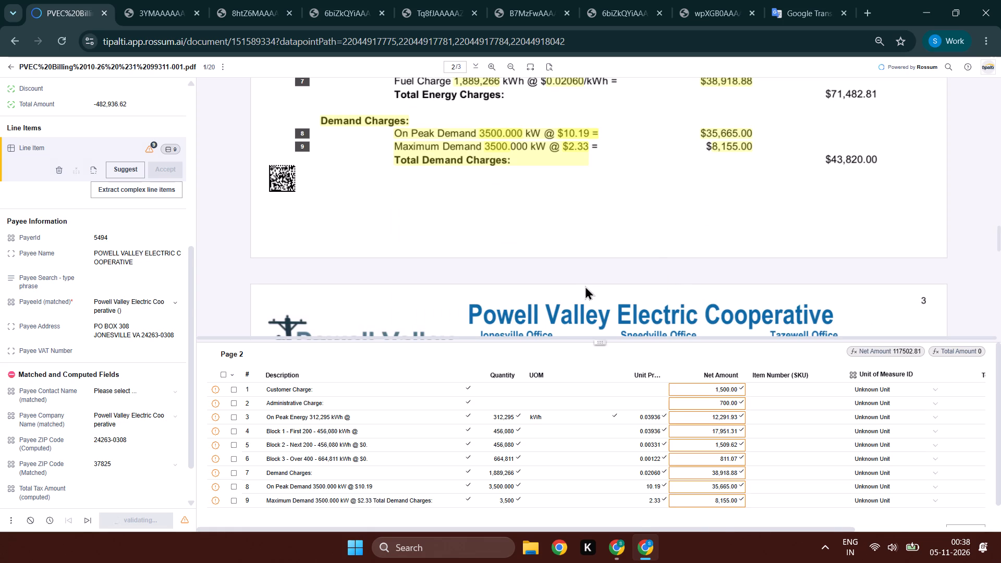
{"action": "scroll", "coordinate": [590, 283], "scroll_direction": "down", "scroll_amount": 4}
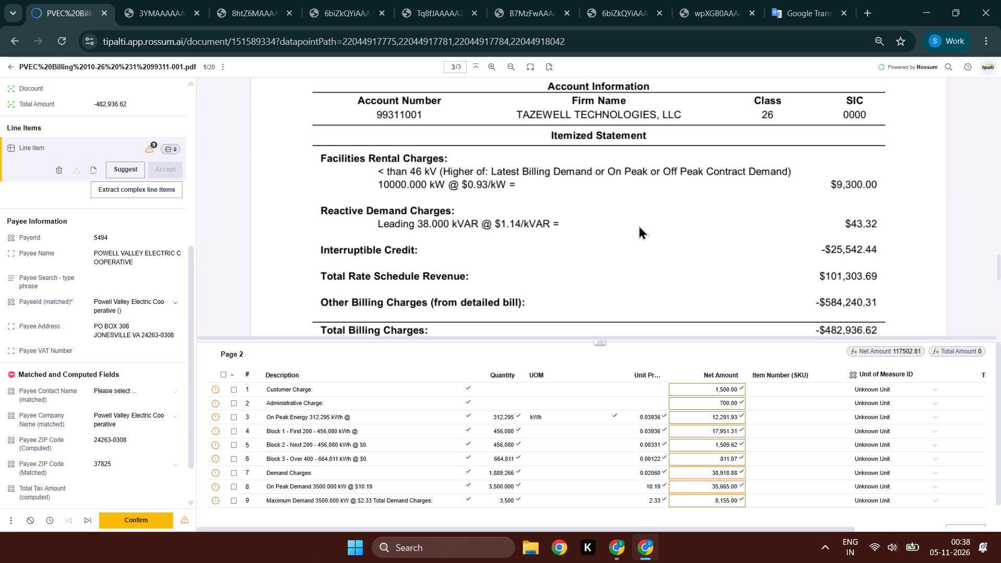
{"action": "scroll", "coordinate": [647, 224], "scroll_direction": "up", "scroll_amount": 5}
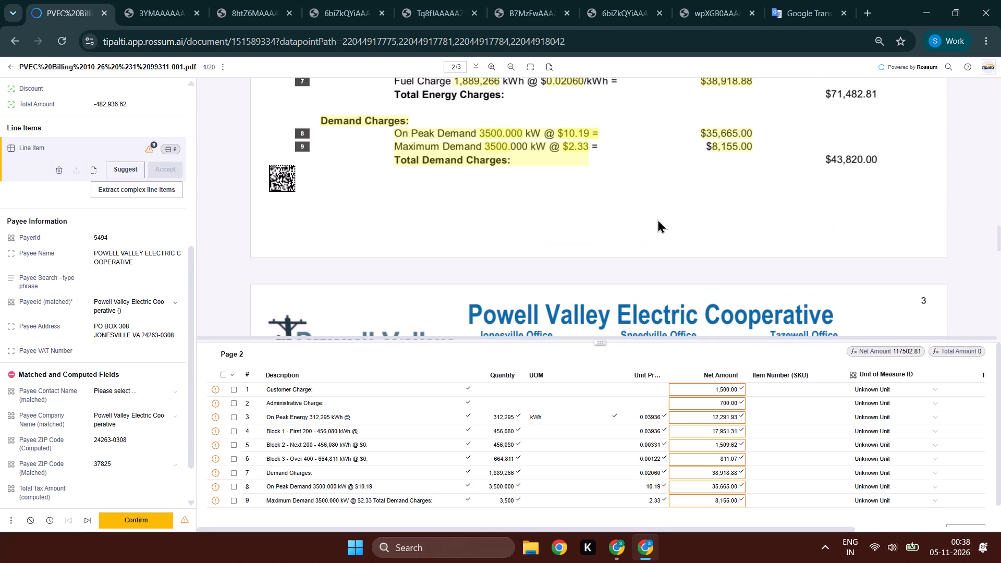
{"action": "scroll", "coordinate": [657, 219], "scroll_direction": "up", "scroll_amount": 2}
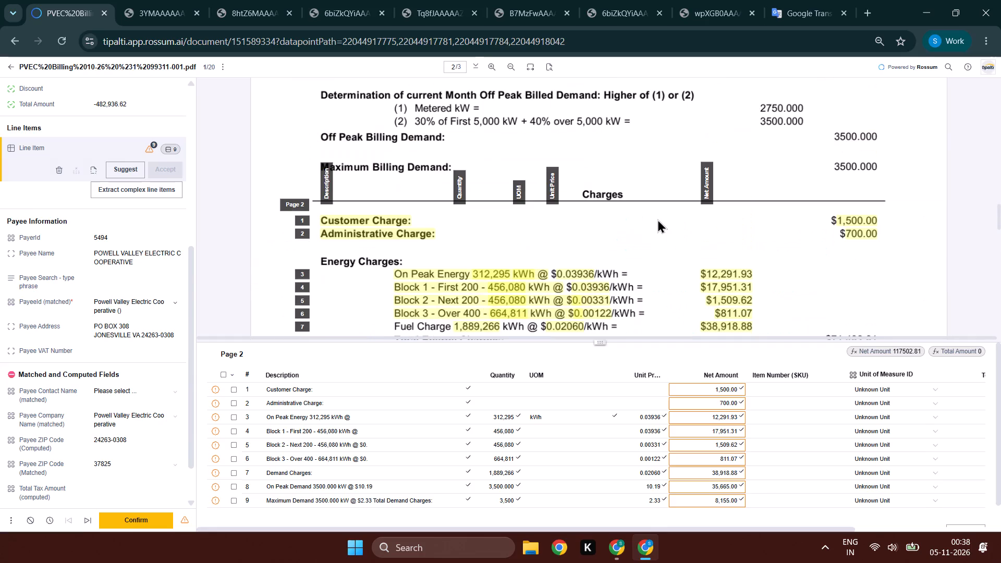
{"action": "scroll", "coordinate": [657, 219], "scroll_direction": "down", "scroll_amount": 1}
{"action": "scroll", "coordinate": [661, 217], "scroll_direction": "up", "scroll_amount": 3}
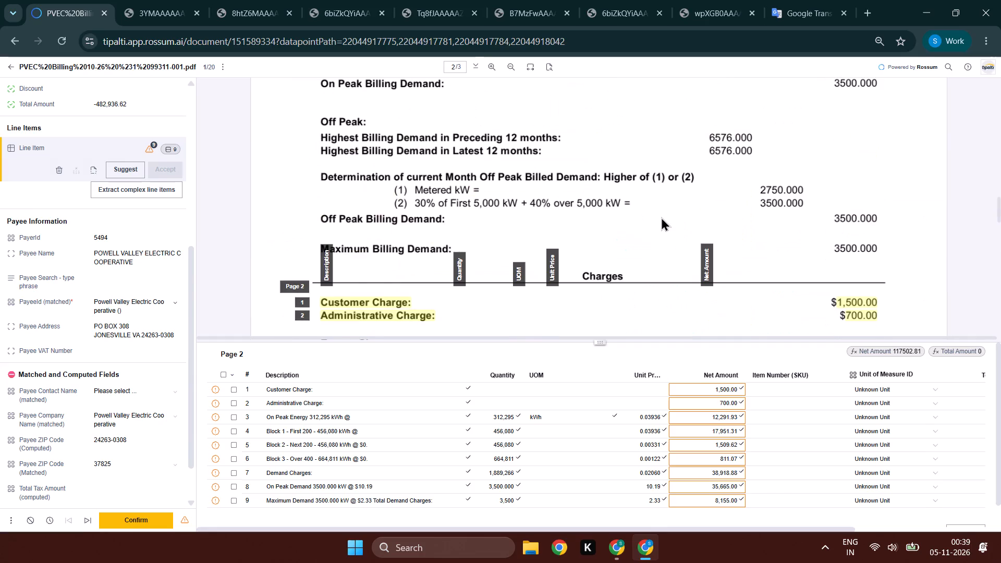
{"action": "scroll", "coordinate": [661, 217], "scroll_direction": "up", "scroll_amount": 10}
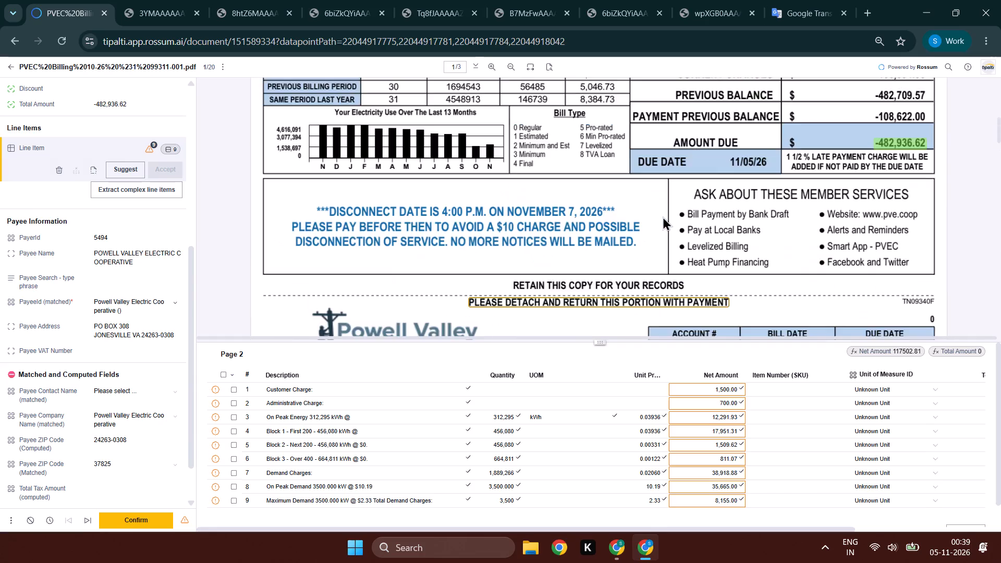
{"action": "scroll", "coordinate": [663, 216], "scroll_direction": "up", "scroll_amount": 4}
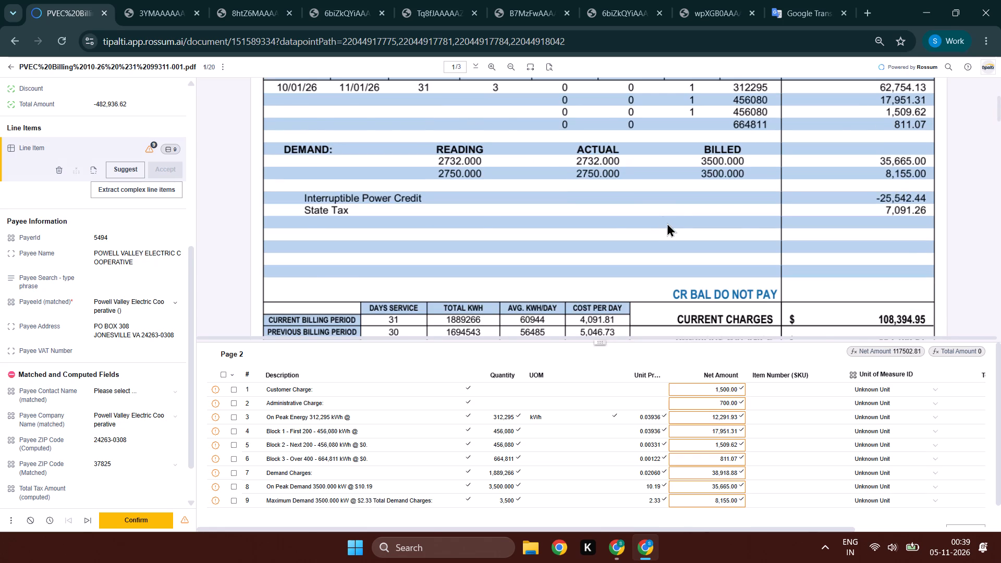
{"action": "scroll", "coordinate": [623, 345], "scroll_direction": "down", "scroll_amount": 2}
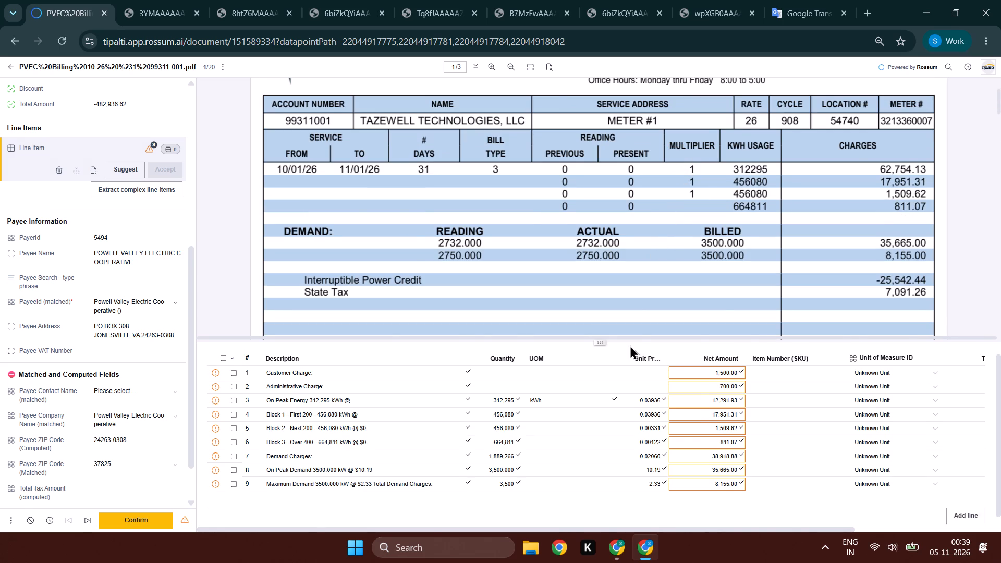
{"action": "scroll", "coordinate": [719, 297], "scroll_direction": "down", "scroll_amount": 1}
{"action": "scroll", "coordinate": [719, 297], "scroll_direction": "up", "scroll_amount": 4}
{"action": "scroll", "coordinate": [715, 286], "scroll_direction": "down", "scroll_amount": 2}
{"action": "right_click", "coordinate": [498, 425]}
{"action": "scroll", "coordinate": [498, 425], "scroll_direction": "down", "scroll_amount": 2}
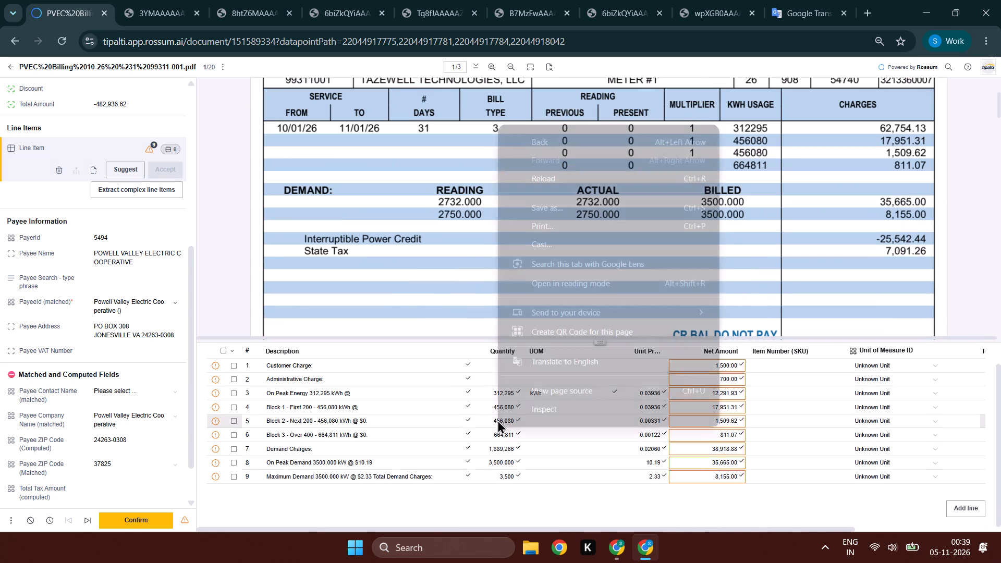
{"action": "scroll", "coordinate": [494, 410], "scroll_direction": "up", "scroll_amount": 3}
{"action": "left_click", "coordinate": [450, 321]}
{"action": "scroll", "coordinate": [502, 392], "scroll_direction": "up", "scroll_amount": 3}
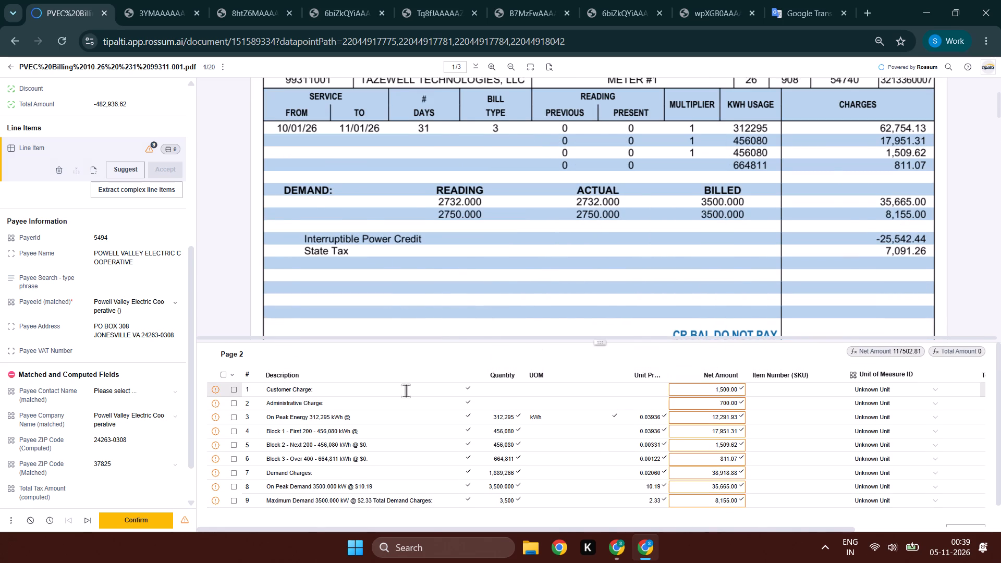
Accept the Customer Charge line's description along with its blank quantity and UOM.
{"action": "left_click", "coordinate": [405, 390]}
{"action": "key", "text": "Tab"}
{"action": "key", "text": "Tab"}
{"action": "key", "text": "Tab"}
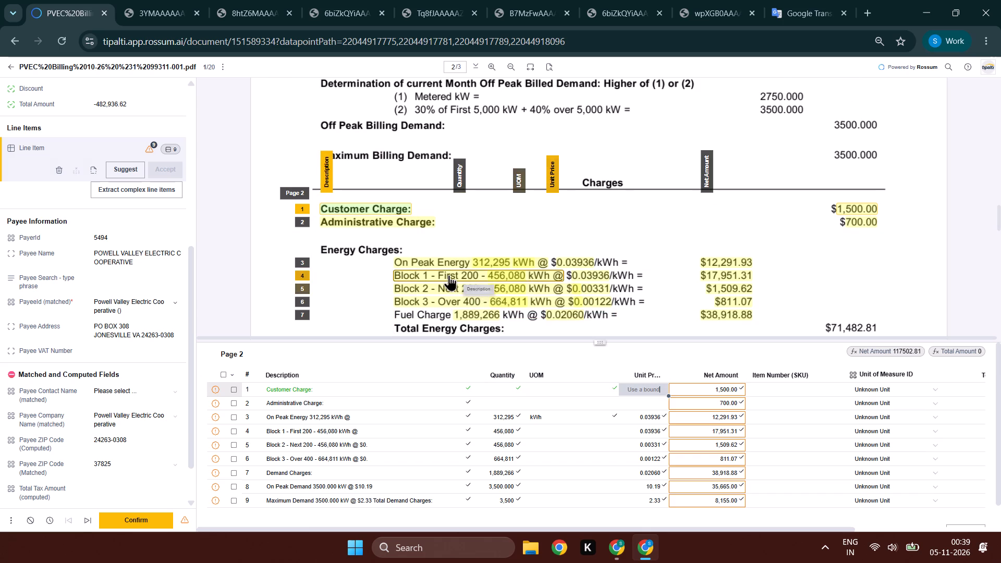
Shorten the captured description of line item 3 on page 2 to "On Peak Energy".
{"action": "left_click", "coordinate": [448, 266]}
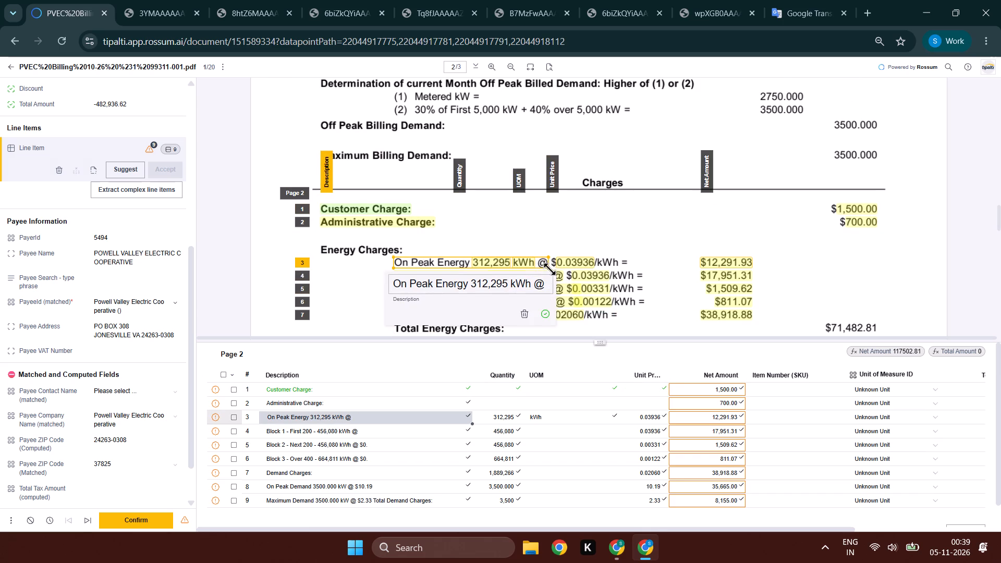
{"action": "left_click_drag", "start_coordinate": [550, 269], "coordinate": [471, 270]}
{"action": "key", "text": "Tab"}
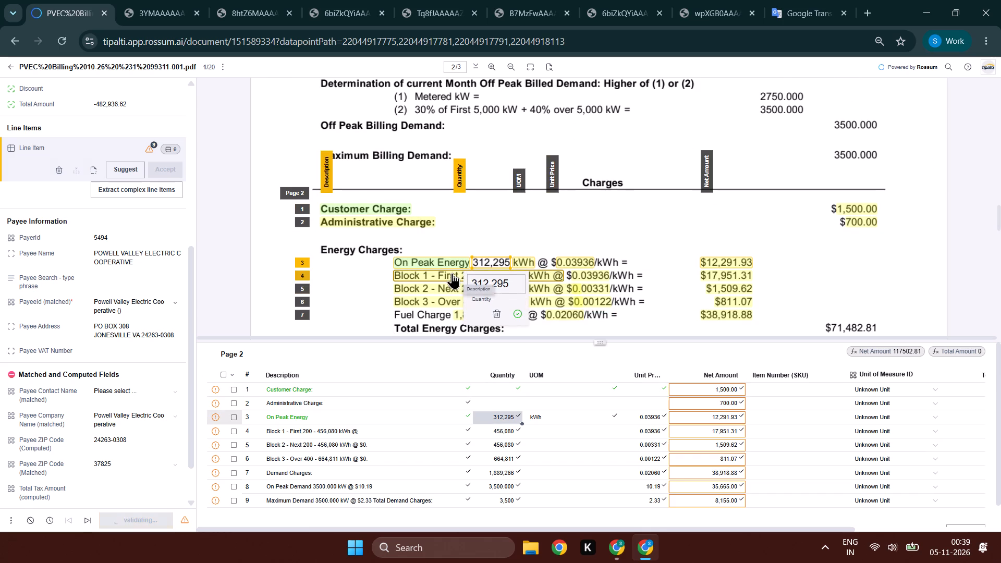
Shorten the captured description of line item 4 on page 2 to "Block 1 - First 200".
{"action": "left_click", "coordinate": [452, 273]}
{"action": "left_click_drag", "start_coordinate": [561, 279], "coordinate": [544, 279]}
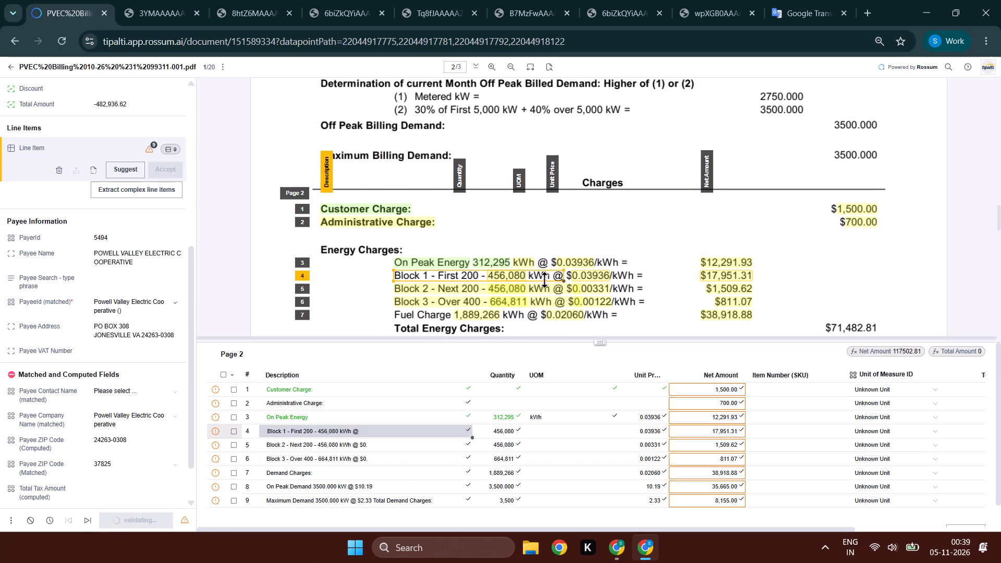
{"action": "left_click_drag", "start_coordinate": [544, 279], "coordinate": [476, 279]}
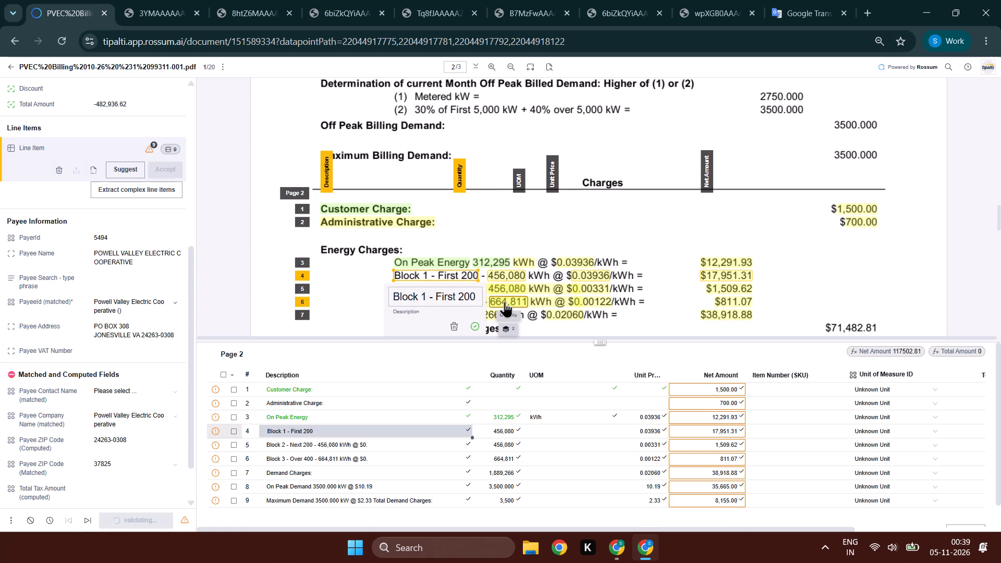
{"action": "key", "text": "Tab"}
Shorten the captured description of line item 5 on page 2 to "Block 2 - Next 200".
{"action": "left_click", "coordinate": [437, 288]}
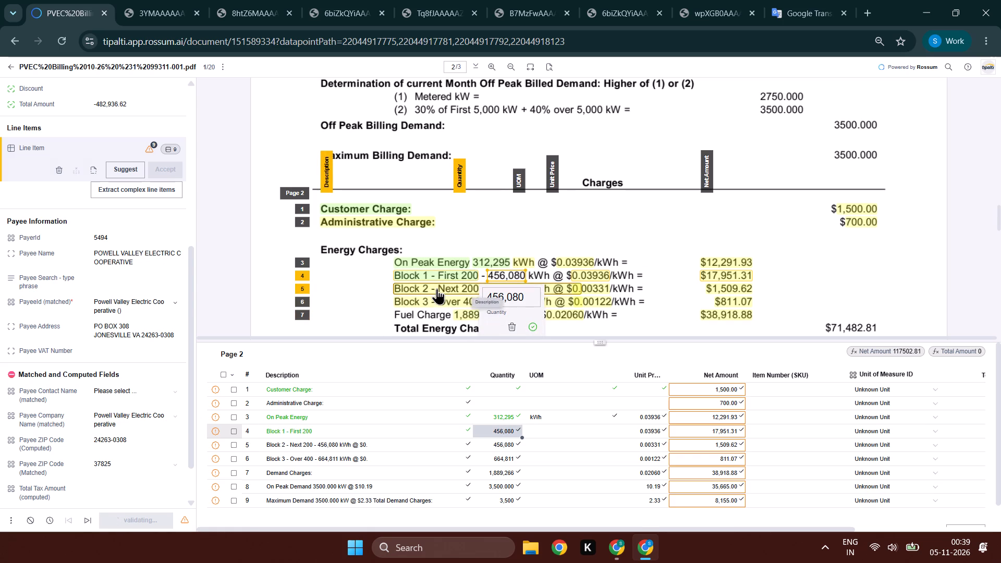
{"action": "left_click_drag", "start_coordinate": [581, 285], "coordinate": [481, 287]}
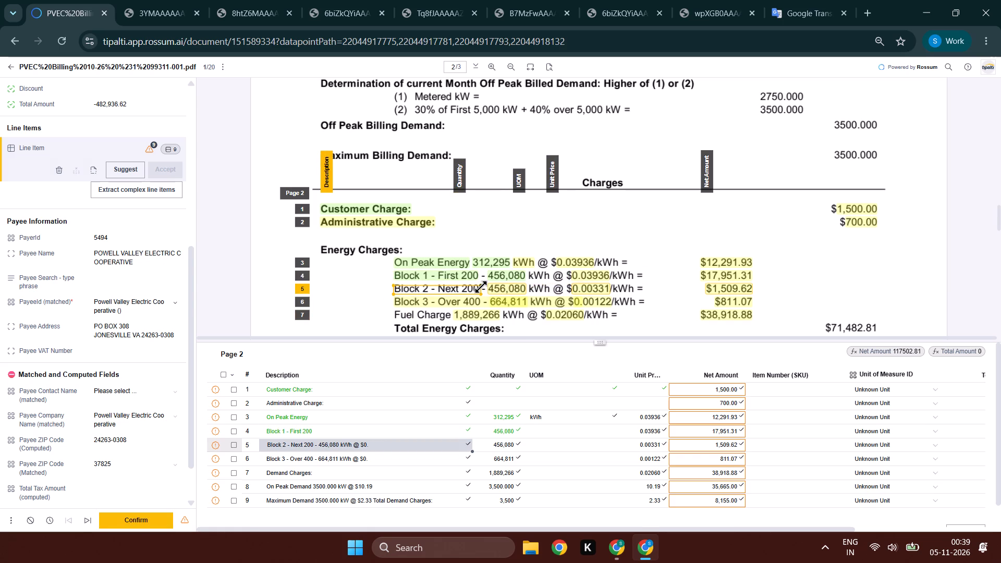
{"action": "left_click_drag", "start_coordinate": [481, 287], "coordinate": [480, 286]}
{"action": "key", "text": "Tab"}
Shorten the captured description of line item 6 on page 2 to "Block 3 - Over 400".
{"action": "left_click", "coordinate": [440, 298]}
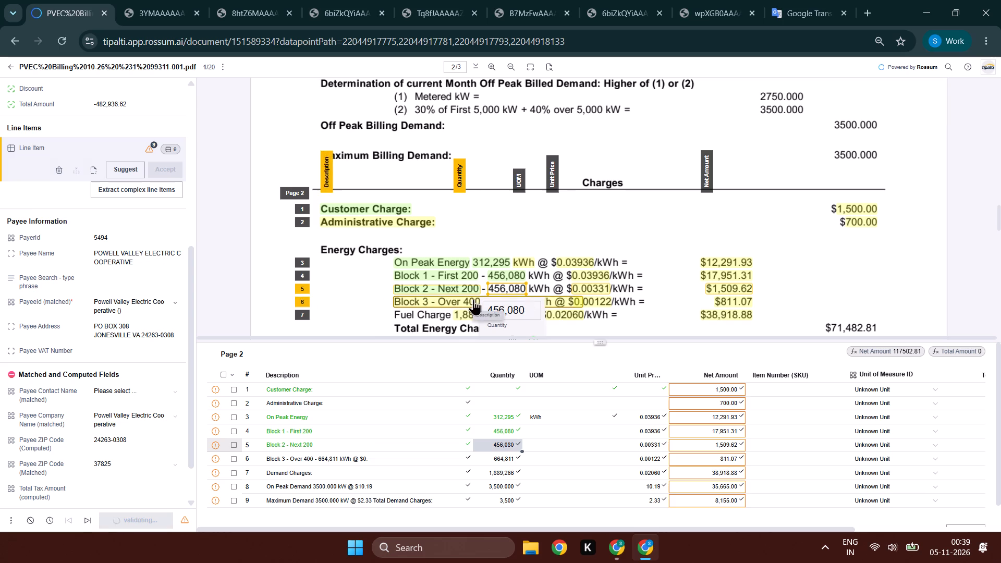
{"action": "left_click", "coordinate": [579, 305]}
{"action": "left_click_drag", "start_coordinate": [582, 306], "coordinate": [490, 310]}
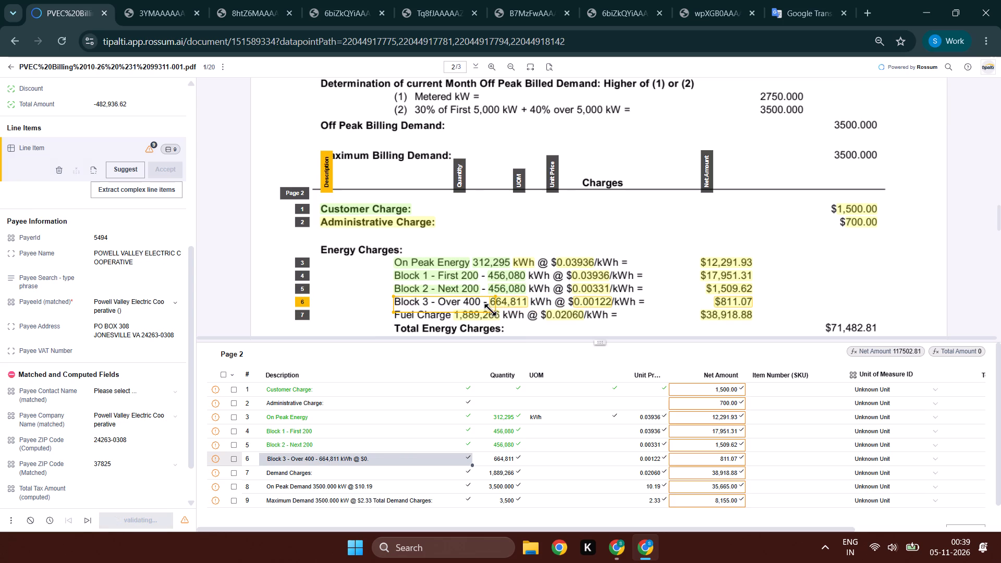
{"action": "left_click_drag", "start_coordinate": [490, 310], "coordinate": [479, 308]}
{"action": "key", "text": "Tab"}
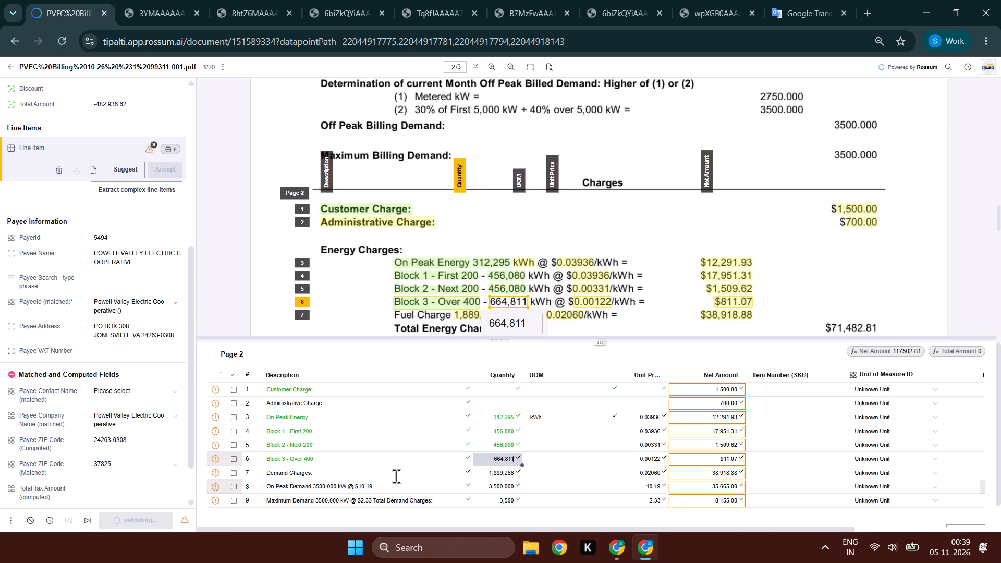
Recapture line item 7's description on page 2 as "Fuel Charge" and capture its UOM as "kWh".
{"action": "left_click", "coordinate": [395, 472]}
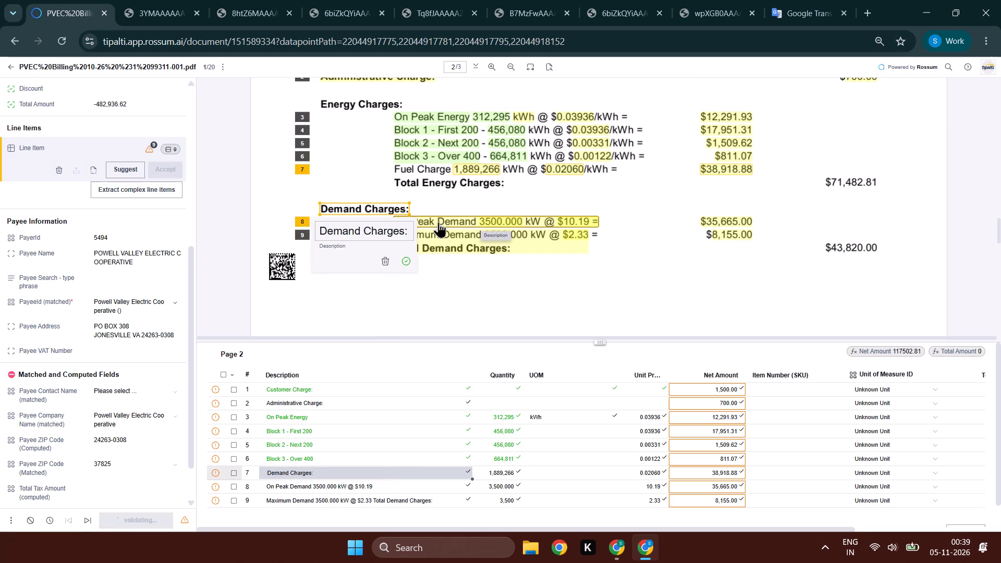
{"action": "left_click_drag", "start_coordinate": [386, 165], "coordinate": [420, 181]}
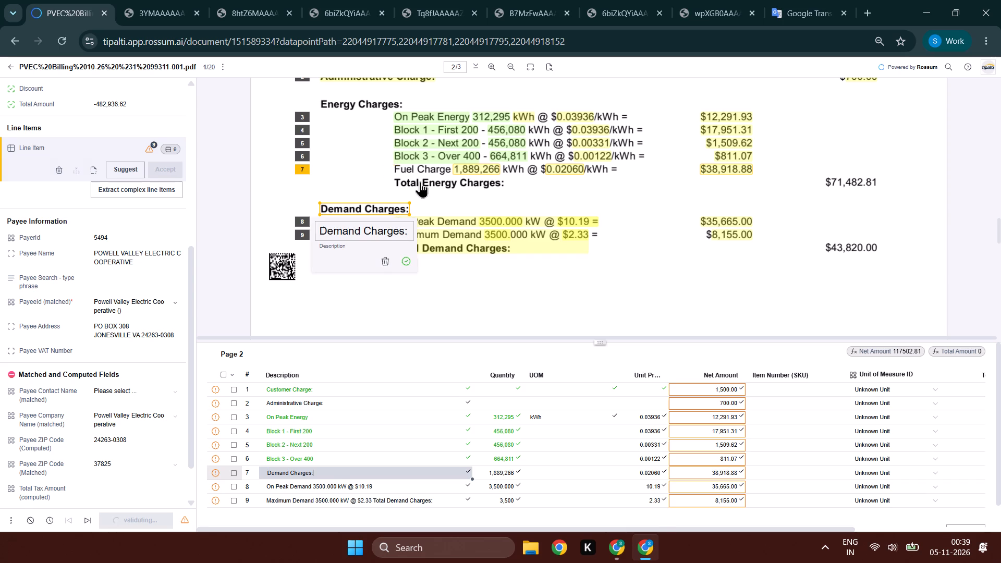
{"action": "left_click_drag", "start_coordinate": [420, 181], "coordinate": [452, 173]}
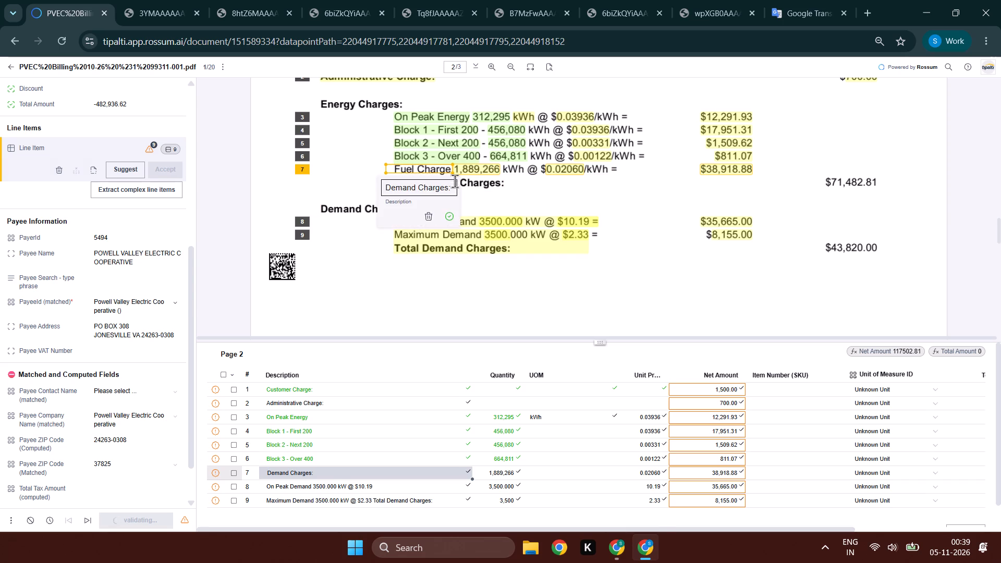
{"action": "key", "text": "Tab"}
{"action": "key", "text": "Tab"}
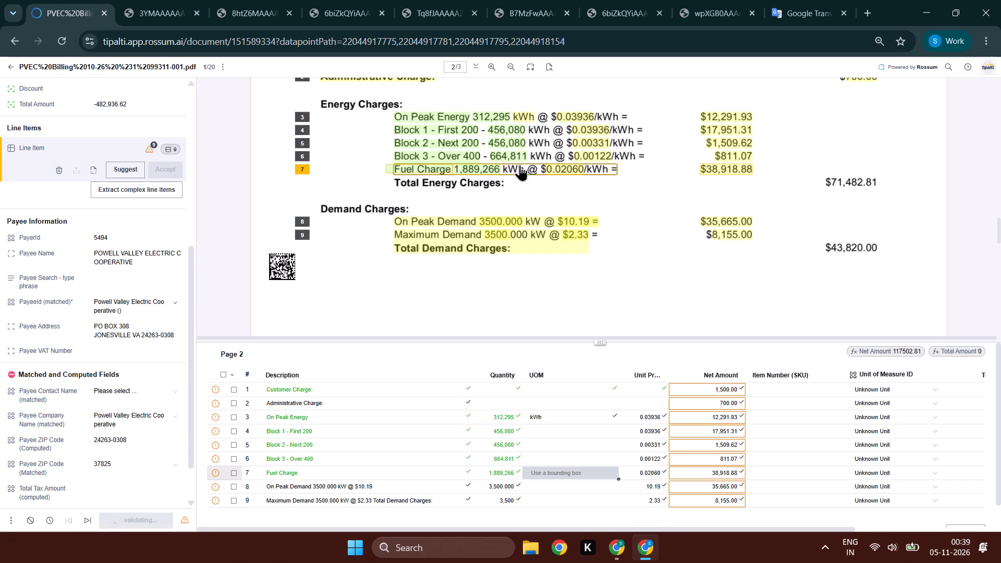
{"action": "left_click_drag", "start_coordinate": [523, 165], "coordinate": [503, 176]}
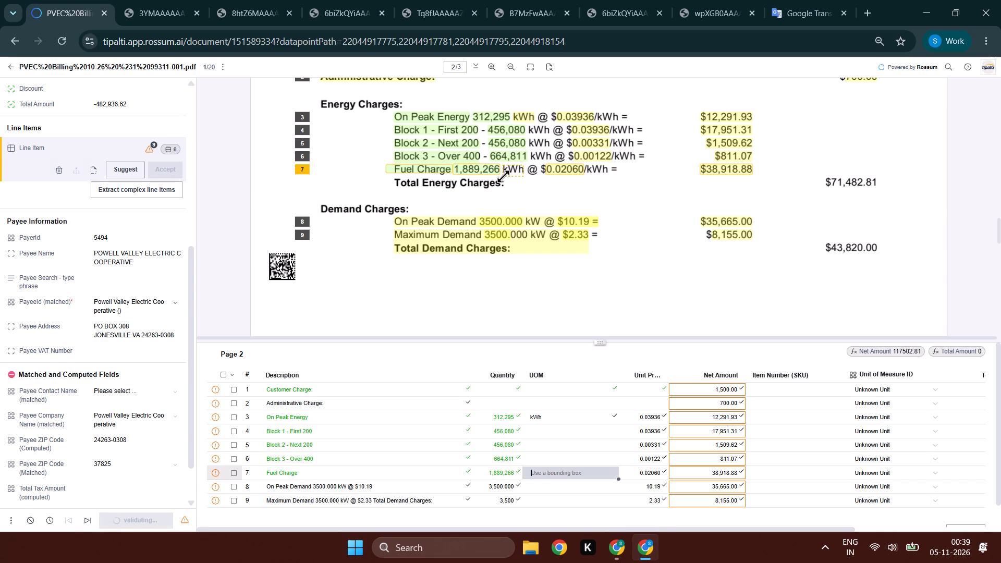
{"action": "key", "text": "Tab"}
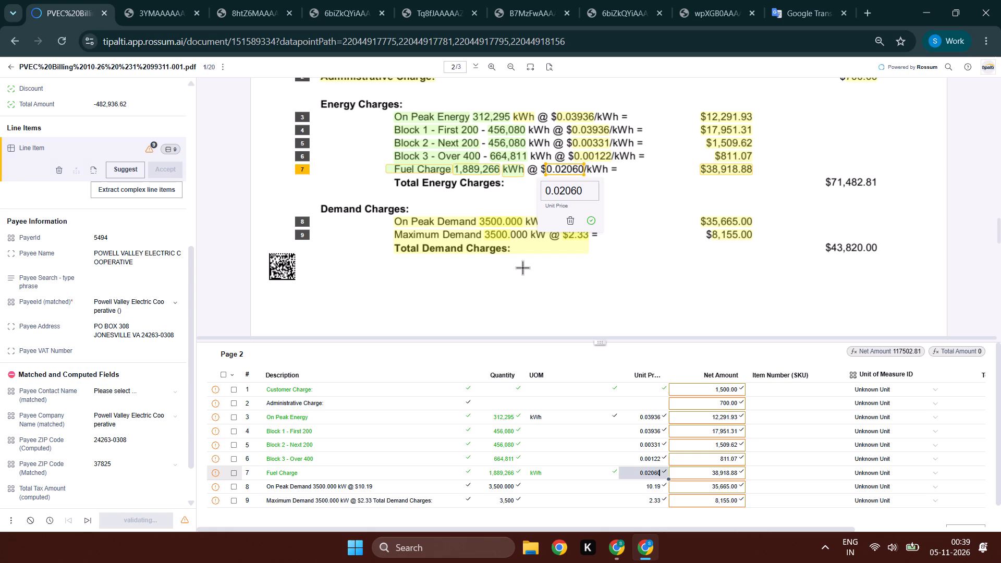
Capture "kWh" from the bill as the UOM for line items 4, 5 and 6 on page 2.
{"action": "left_click", "coordinate": [537, 432]}
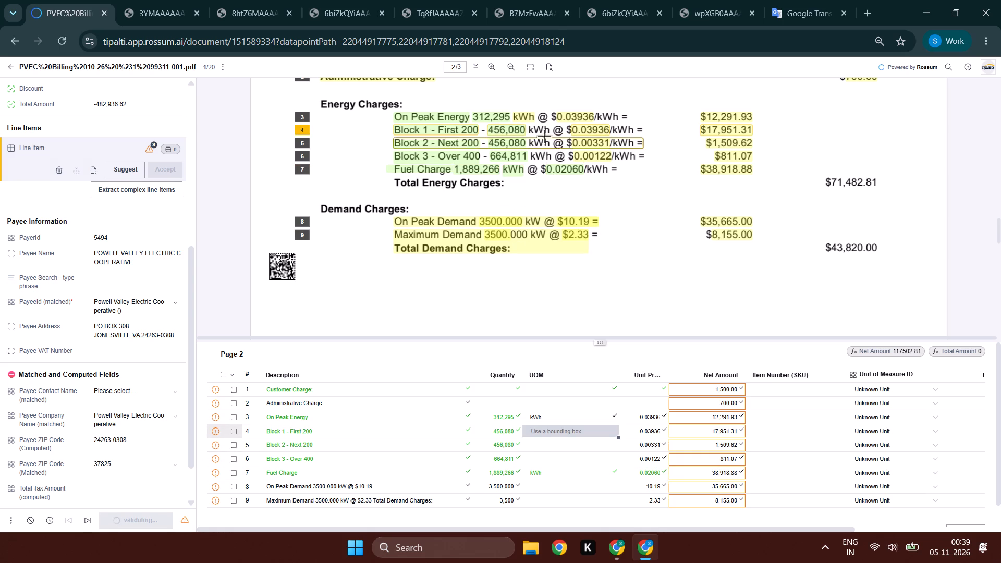
{"action": "left_click_drag", "start_coordinate": [551, 122], "coordinate": [526, 137]}
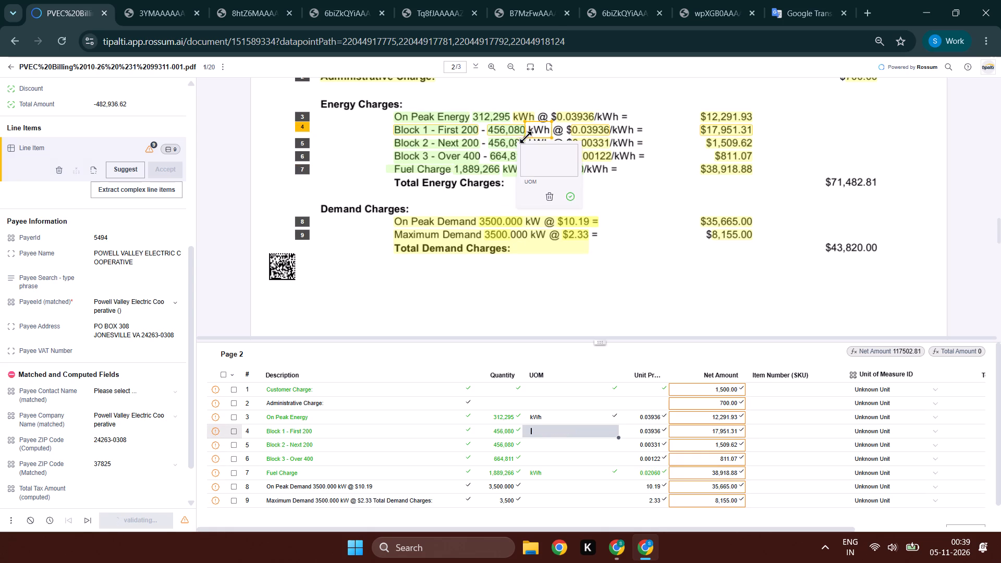
{"action": "key", "text": "Down"}
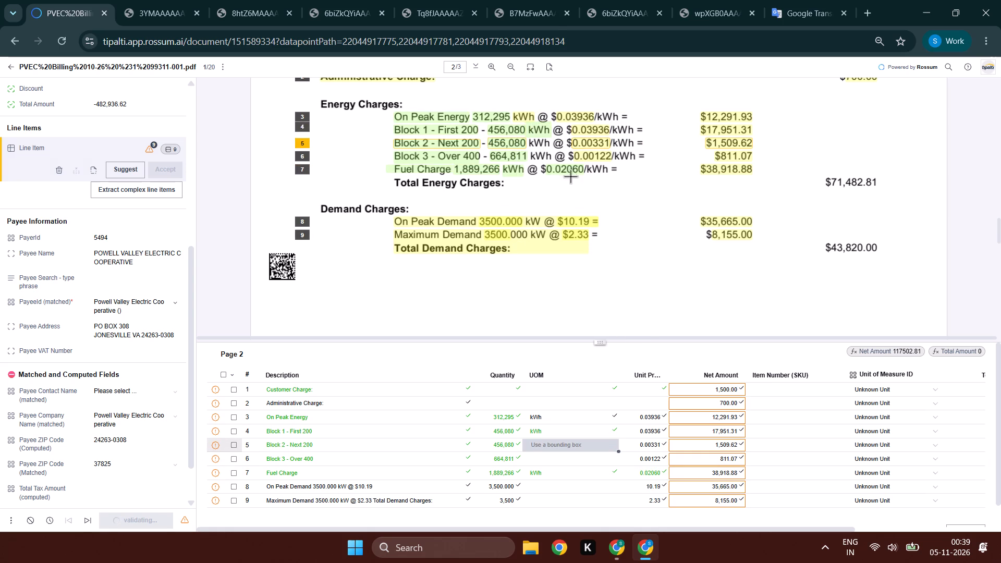
{"action": "left_click_drag", "start_coordinate": [548, 139], "coordinate": [522, 149]}
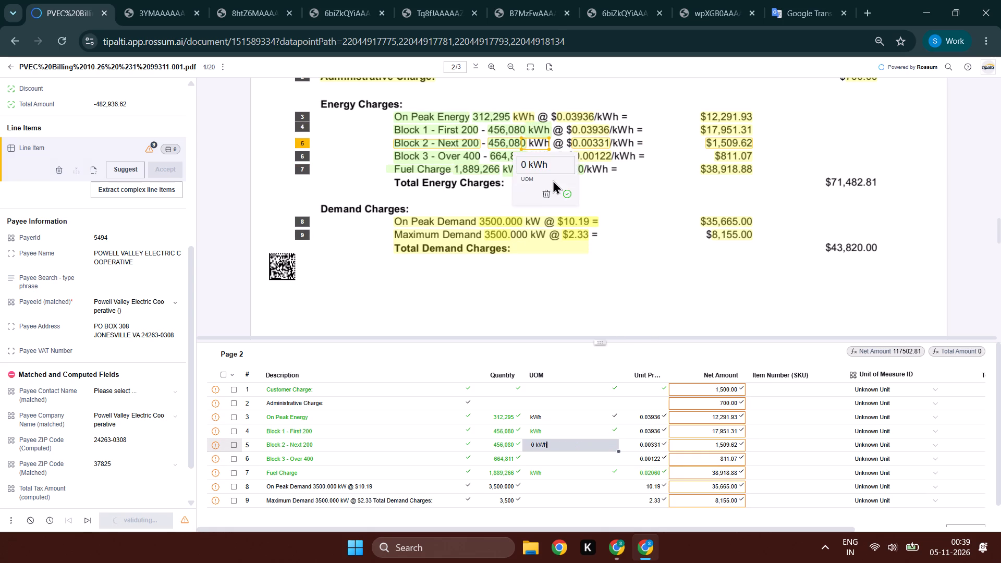
{"action": "key", "text": "Down"}
{"action": "key", "text": "Up"}
{"action": "left_click_drag", "start_coordinate": [522, 152], "coordinate": [531, 153]}
{"action": "key", "text": "Down"}
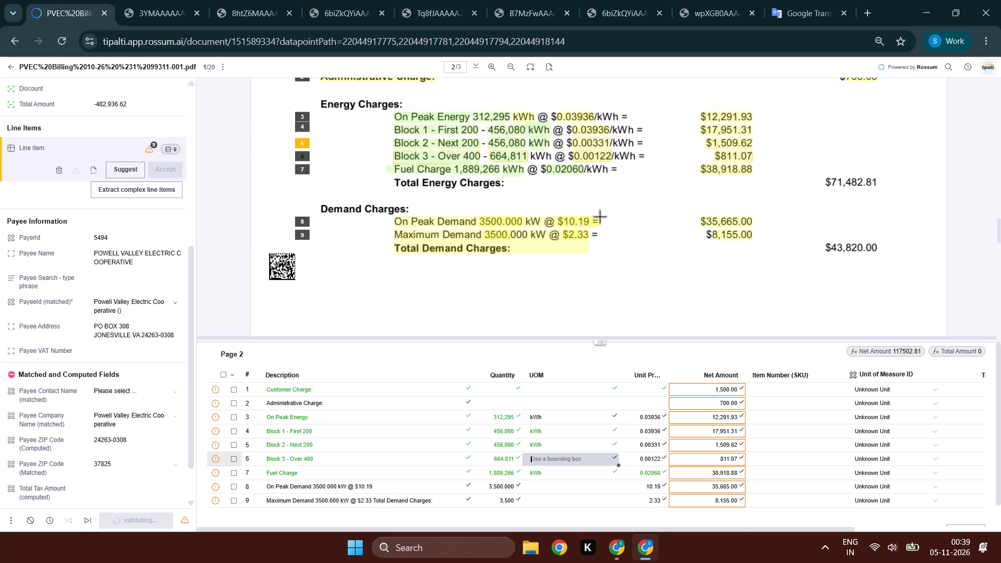
{"action": "left_click_drag", "start_coordinate": [552, 152], "coordinate": [532, 161]}
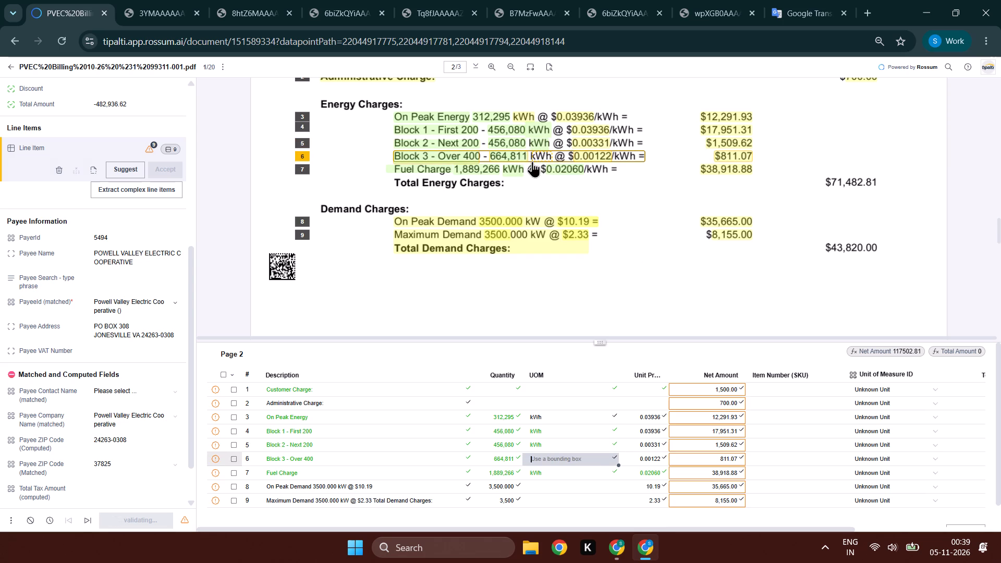
{"action": "left_click_drag", "start_coordinate": [532, 161], "coordinate": [530, 162]}
{"action": "key", "text": "Down"}
{"action": "key", "text": "Down"}
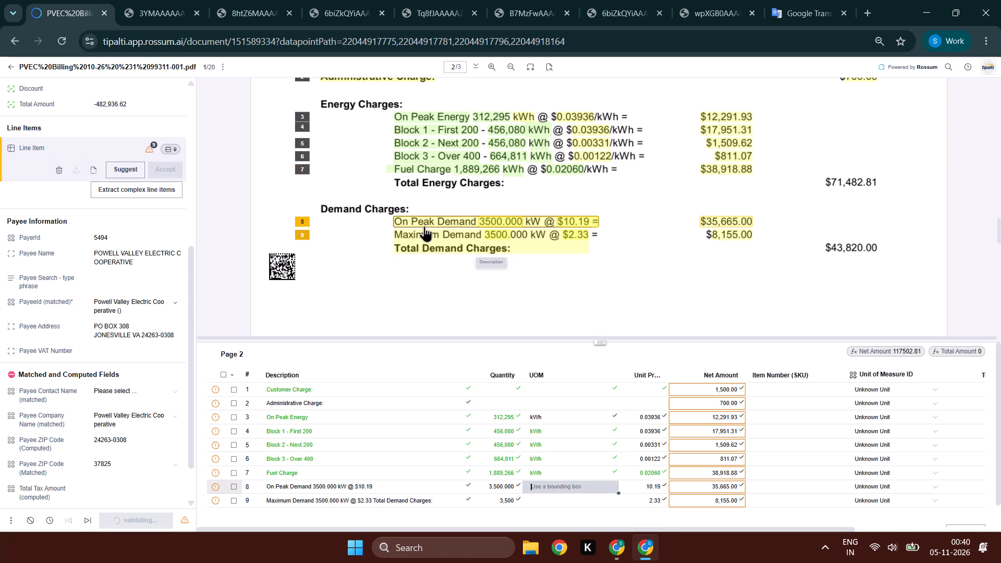
Shorten line item 8's captured description to "On Peak Demand" and capture its UOM as "kW".
{"action": "left_click", "coordinate": [424, 226]}
{"action": "left_click_drag", "start_coordinate": [599, 222], "coordinate": [510, 222]}
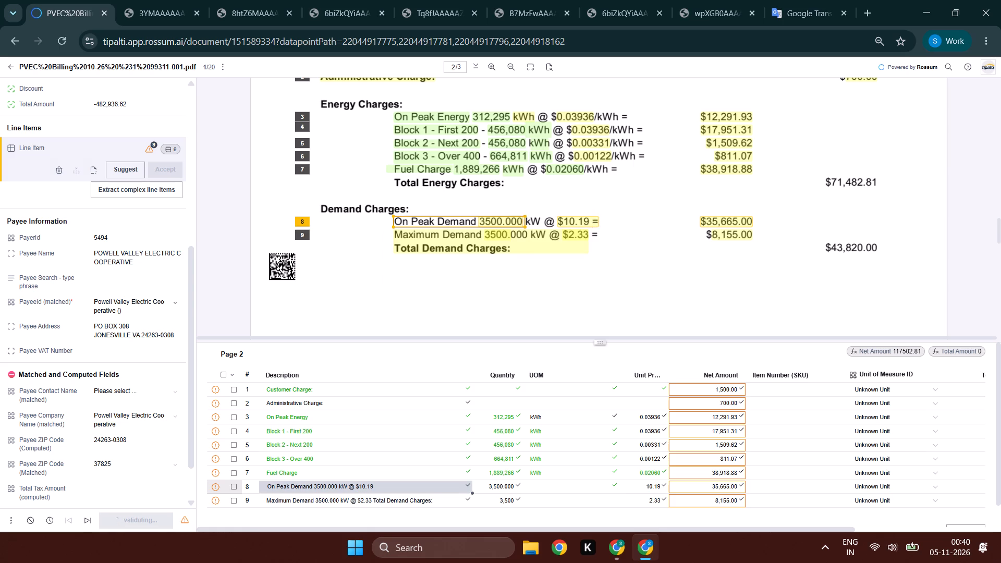
{"action": "left_click_drag", "start_coordinate": [510, 222], "coordinate": [476, 225]}
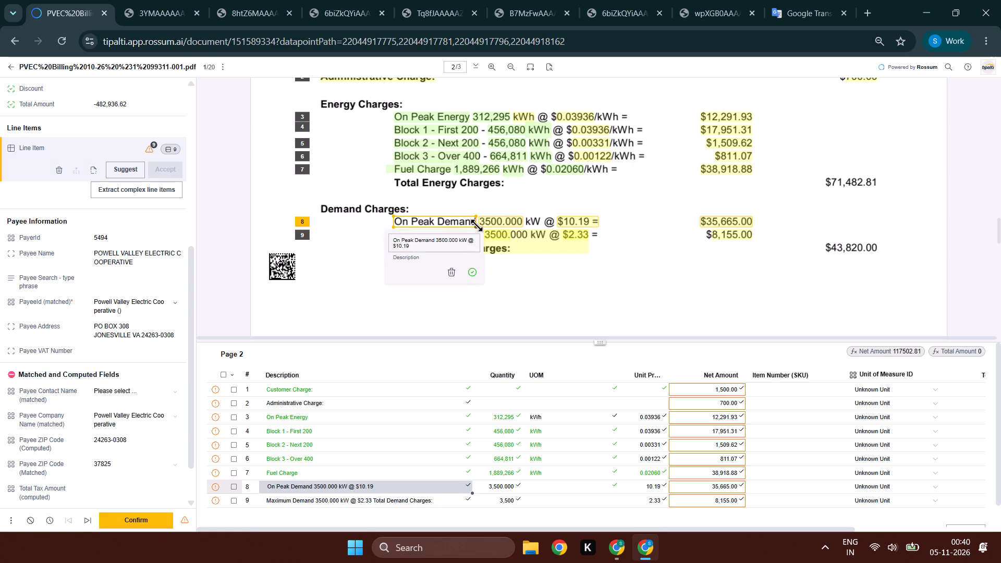
{"action": "key", "text": "Right"}
{"action": "left_click_drag", "start_coordinate": [541, 214], "coordinate": [526, 225]}
Shorten the captured description of line item 9 on page 2 to "Maximum Demand" and accept its quantity.
{"action": "left_click", "coordinate": [437, 502]}
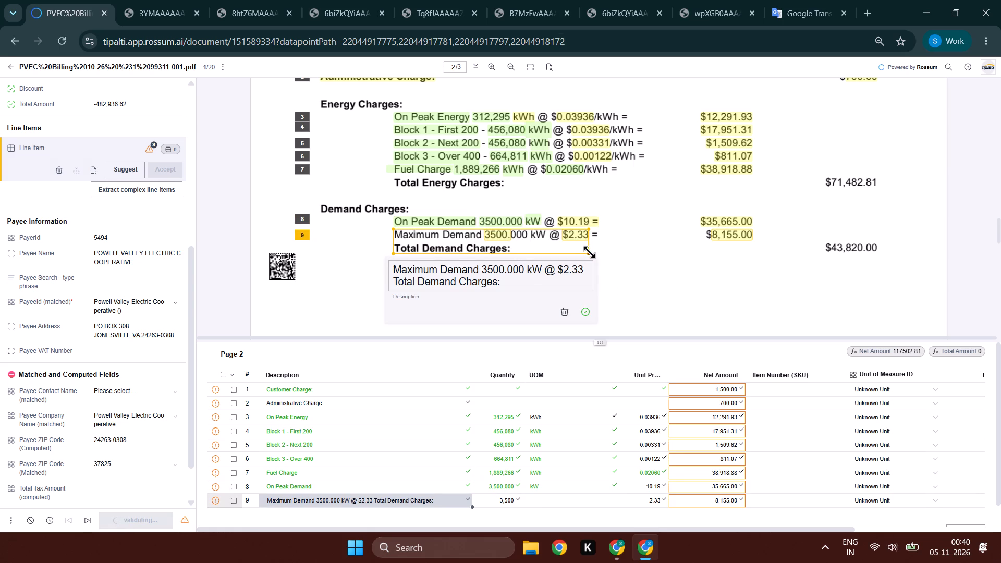
{"action": "left_click_drag", "start_coordinate": [589, 252], "coordinate": [485, 242]}
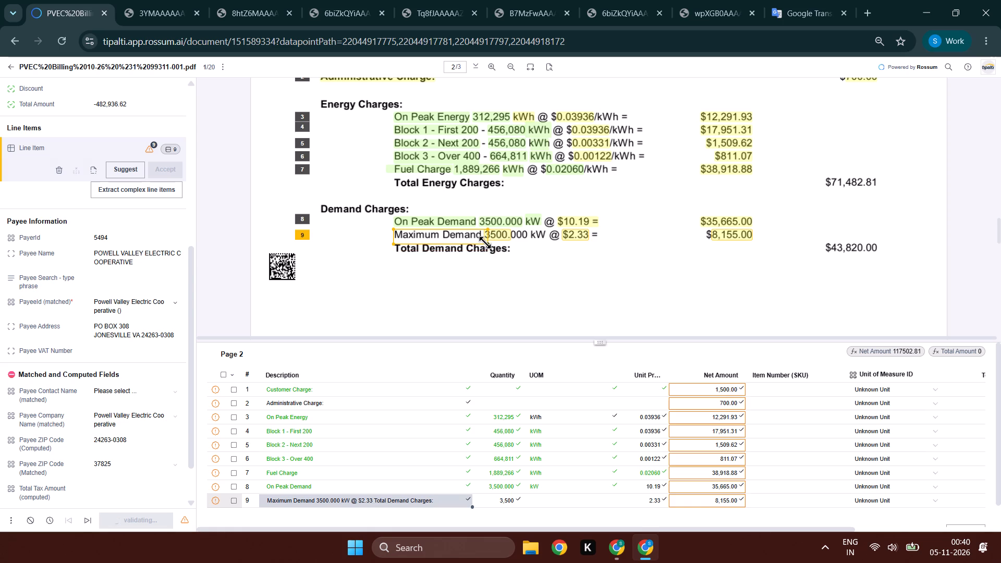
{"action": "left_click_drag", "start_coordinate": [485, 242], "coordinate": [483, 242]}
{"action": "key", "text": "Right"}
{"action": "key", "text": "Right"}
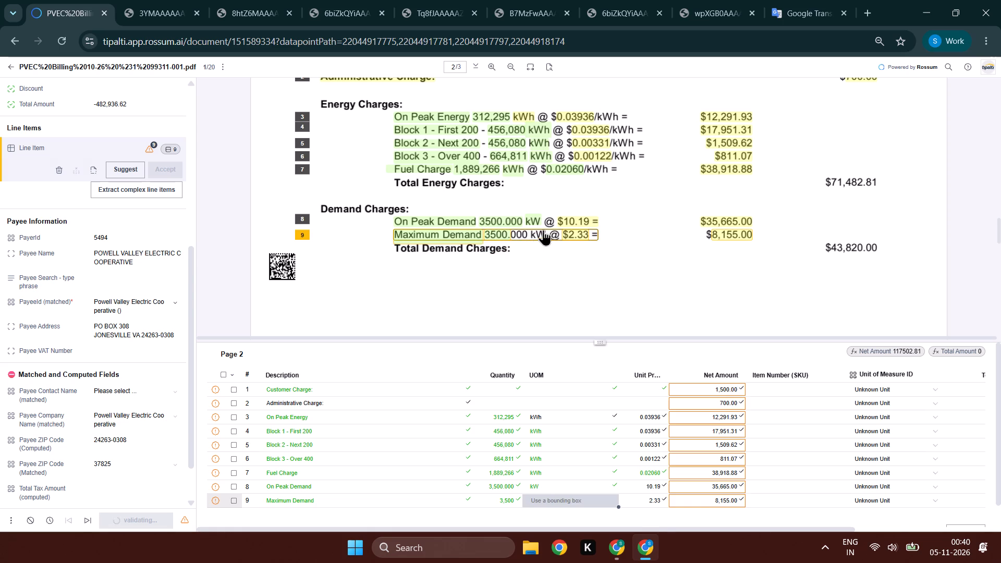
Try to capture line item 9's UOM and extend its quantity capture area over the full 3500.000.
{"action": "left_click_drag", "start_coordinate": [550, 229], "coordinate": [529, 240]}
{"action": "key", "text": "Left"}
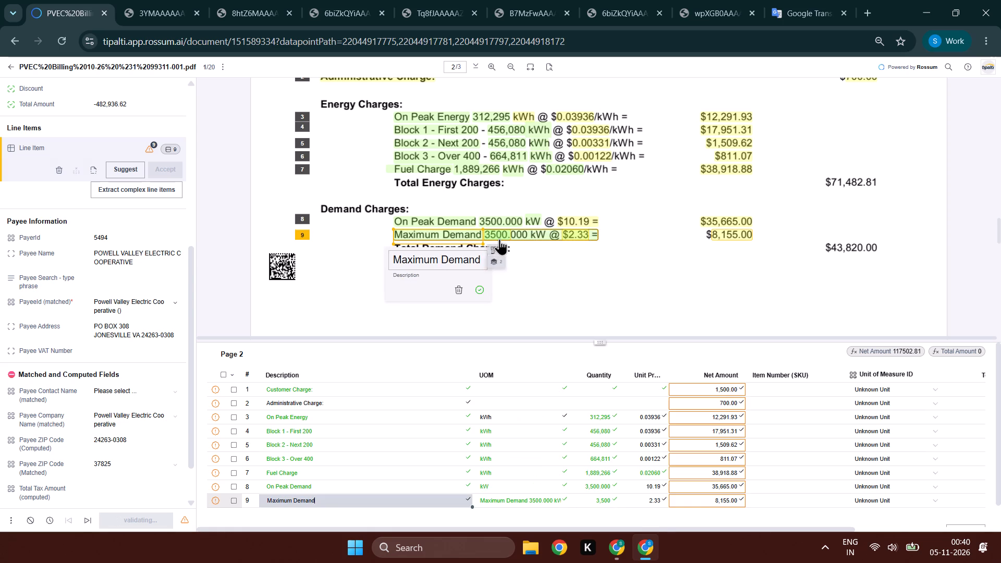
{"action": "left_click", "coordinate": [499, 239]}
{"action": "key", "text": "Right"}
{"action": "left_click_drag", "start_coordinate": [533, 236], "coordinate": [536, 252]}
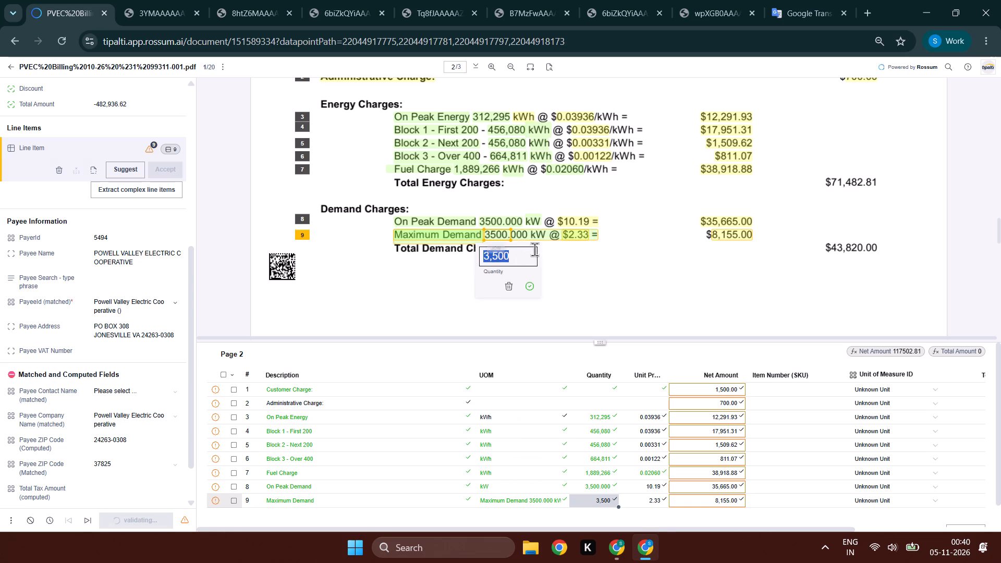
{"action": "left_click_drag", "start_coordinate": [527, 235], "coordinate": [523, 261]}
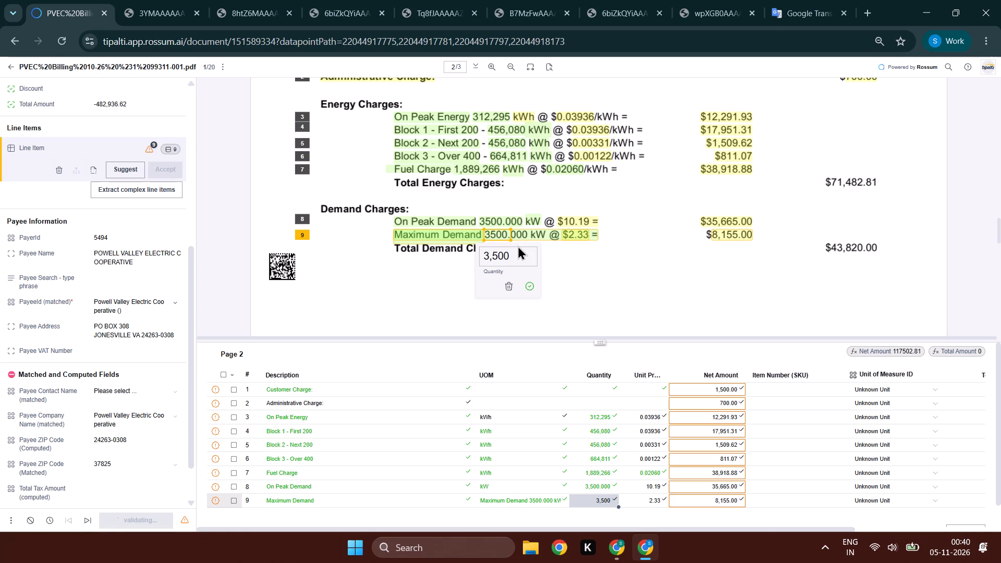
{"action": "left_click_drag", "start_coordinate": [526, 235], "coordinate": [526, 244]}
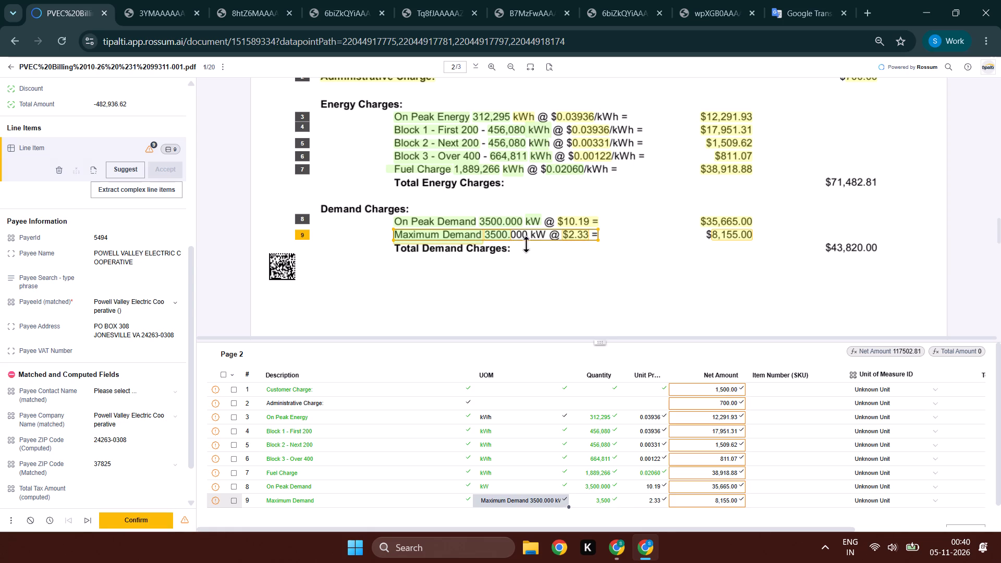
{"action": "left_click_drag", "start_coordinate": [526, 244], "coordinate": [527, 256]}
Capture line item 9's UOM as "kW" and accept its unit price of 2.33.
{"action": "left_click_drag", "start_coordinate": [546, 229], "coordinate": [530, 247]}
{"action": "key", "text": "Right"}
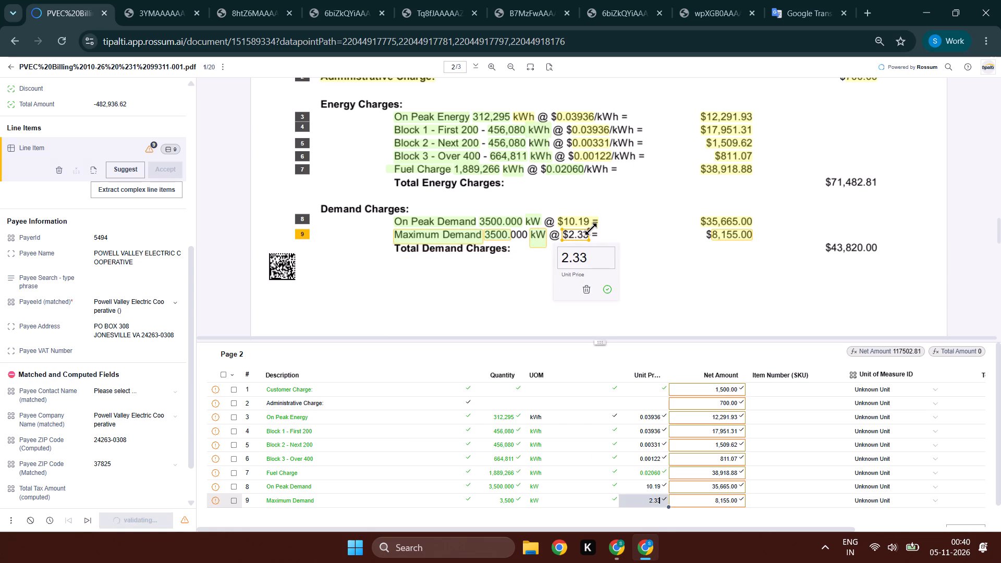
{"action": "key", "text": "Right"}
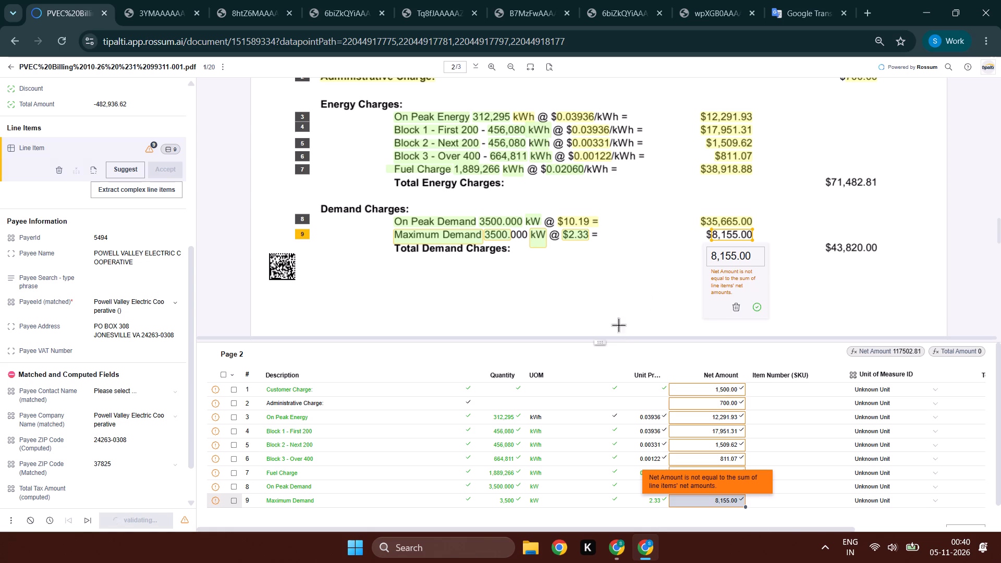
Add a new line item and capture its description as "Interruptible Credit:" from page 3 of the bill.
{"action": "key", "text": "ctrl+shift+a"}
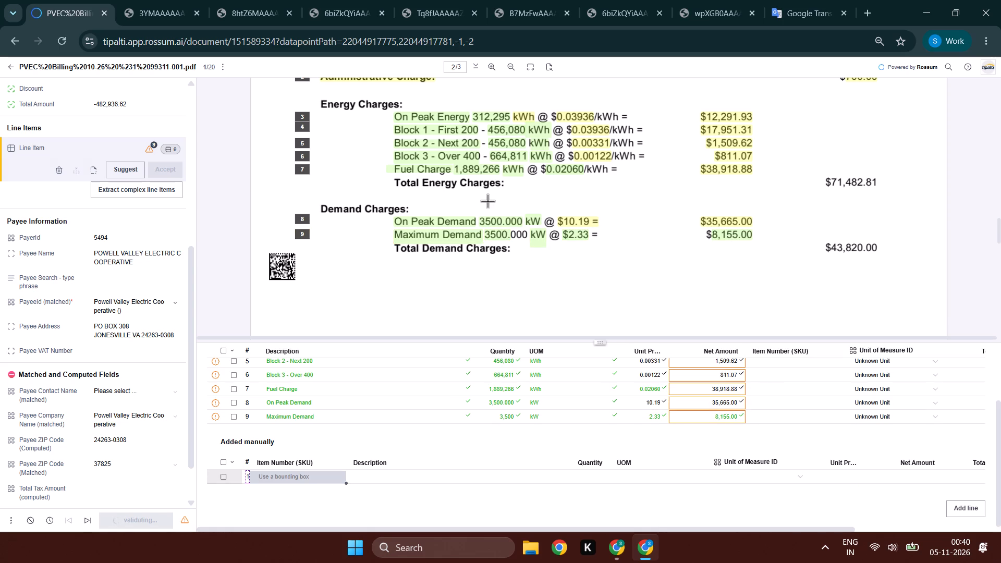
{"action": "key", "text": "Tab"}
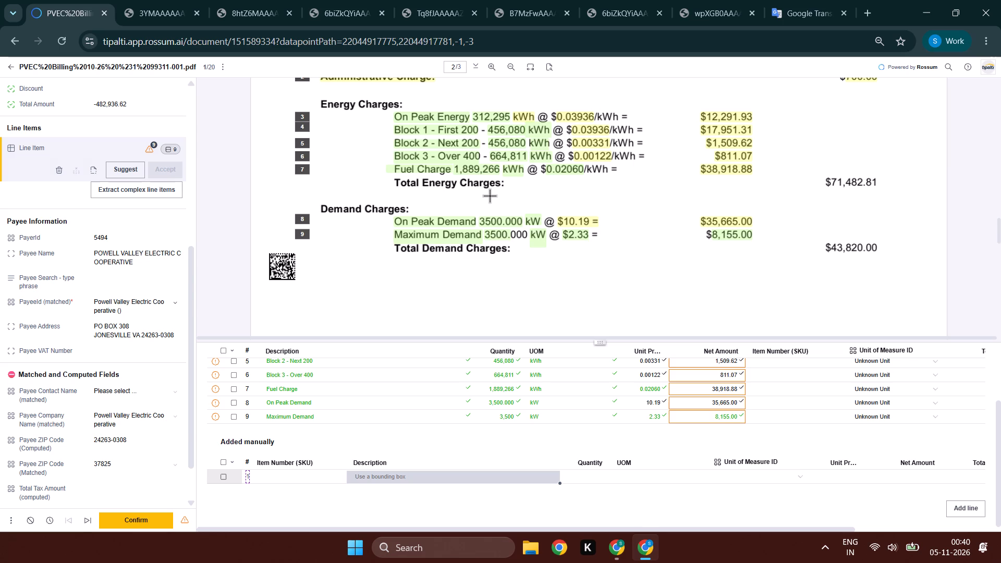
{"action": "scroll", "coordinate": [580, 126], "scroll_direction": "down", "scroll_amount": 2}
{"action": "scroll", "coordinate": [561, 224], "scroll_direction": "down", "scroll_amount": 2}
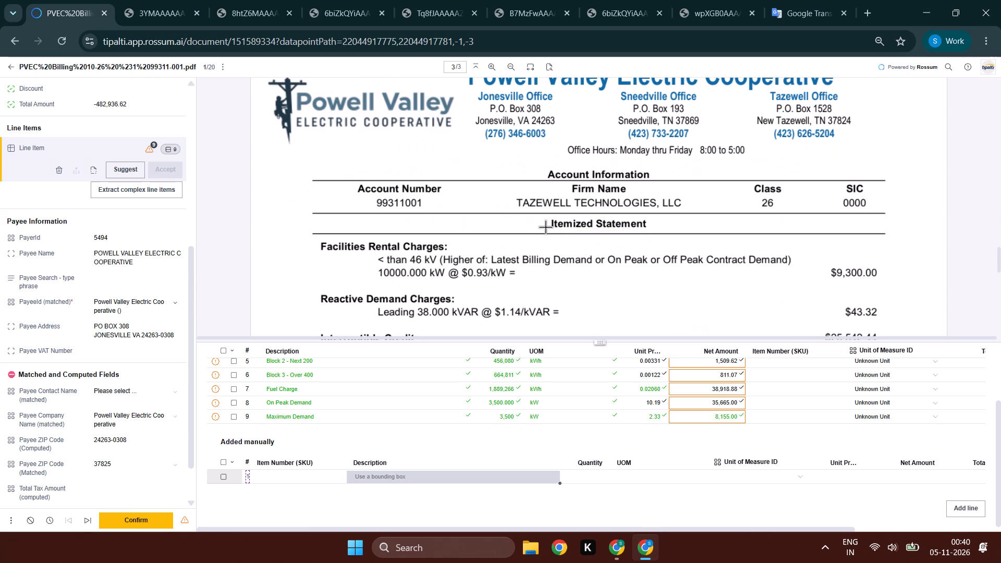
{"action": "scroll", "coordinate": [448, 236], "scroll_direction": "down", "scroll_amount": 1}
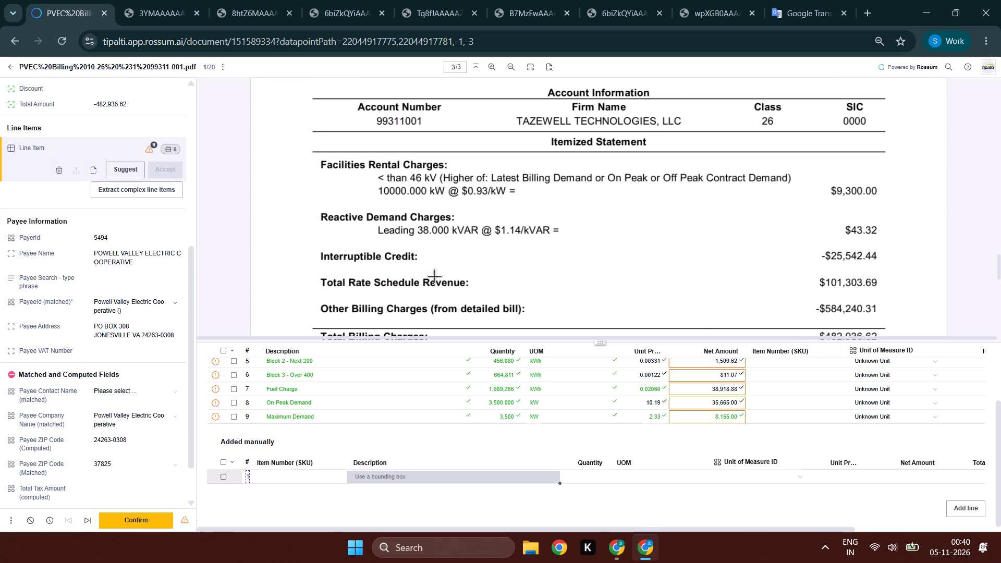
{"action": "scroll", "coordinate": [531, 278], "scroll_direction": "down", "scroll_amount": 1}
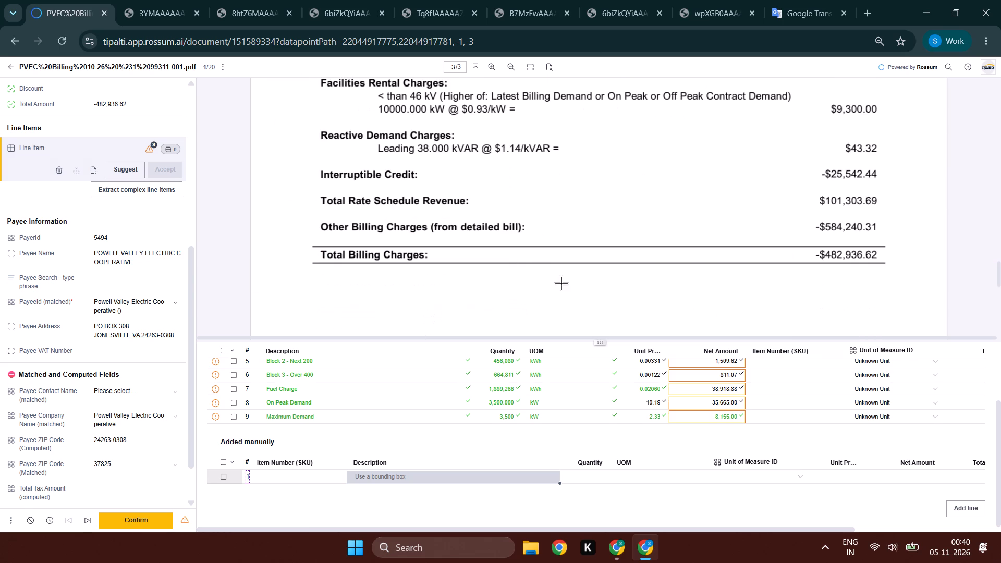
{"action": "scroll", "coordinate": [600, 365], "scroll_direction": "up", "scroll_amount": 7}
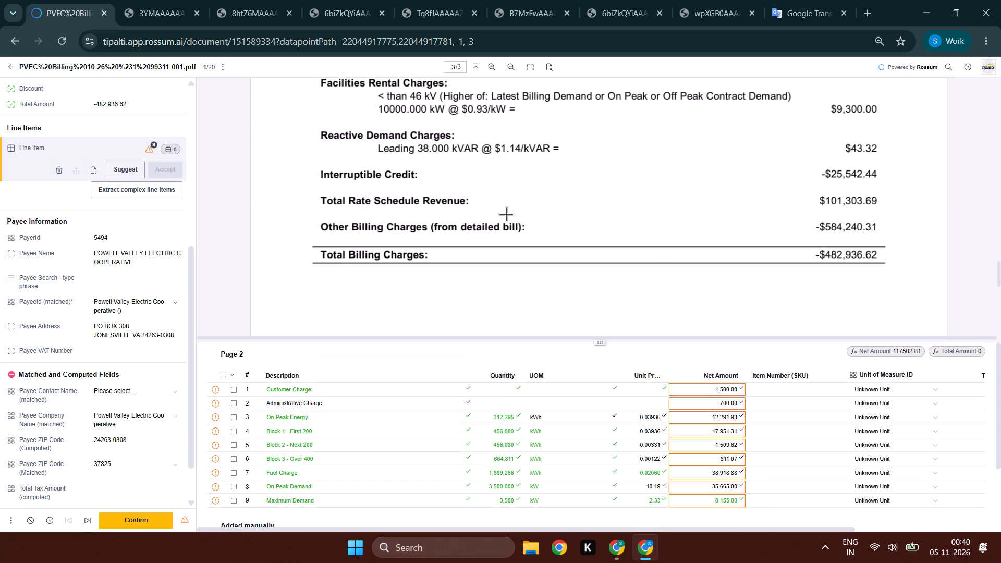
{"action": "left_click", "coordinate": [382, 170]}
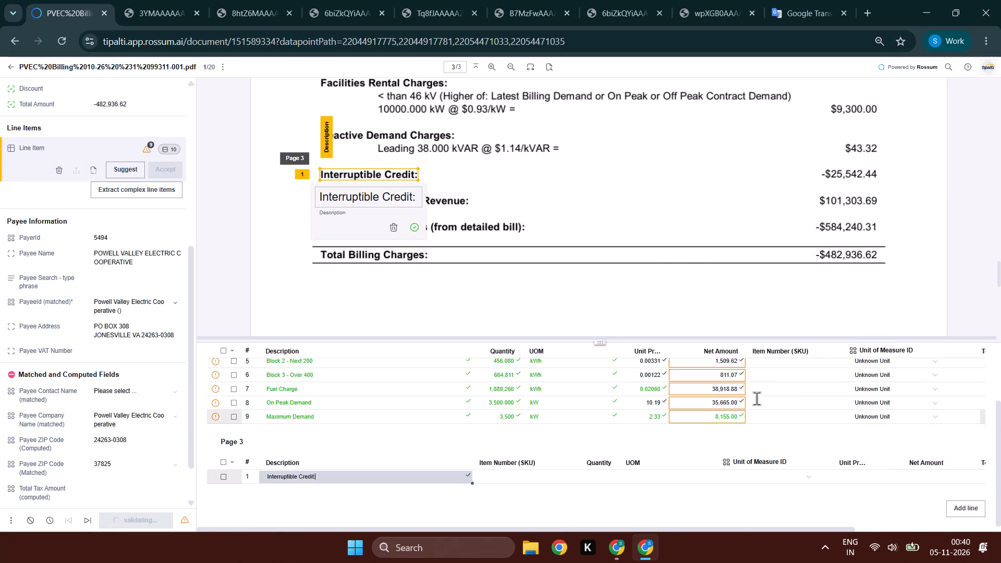
Capture -25,542.44 from page 3 as the net amount of the Interruptible Credit line item.
{"action": "scroll", "coordinate": [756, 398], "scroll_direction": "up", "scroll_amount": 1}
{"action": "scroll", "coordinate": [795, 450], "scroll_direction": "down", "scroll_amount": 1}
{"action": "scroll", "coordinate": [826, 431], "scroll_direction": "up", "scroll_amount": 1}
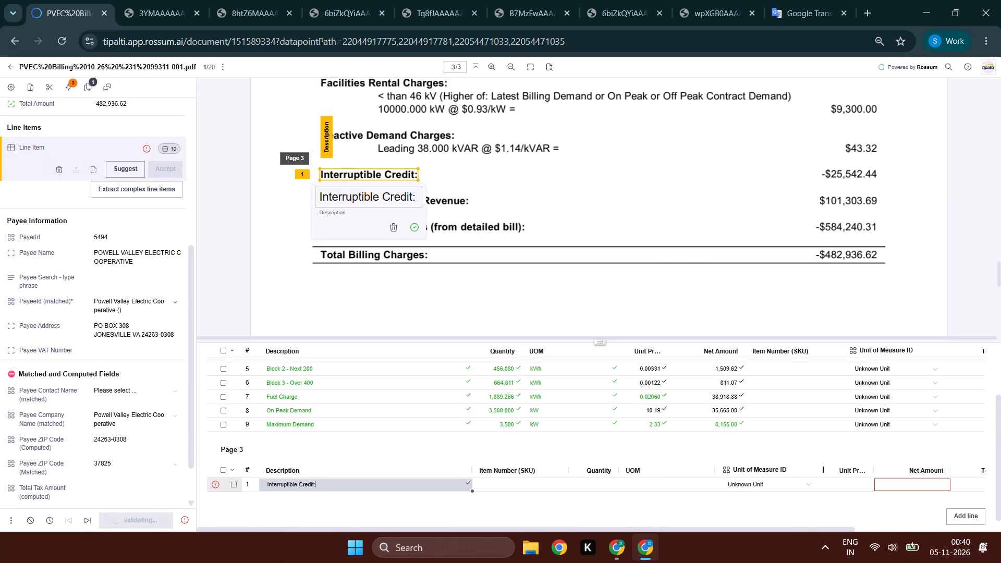
{"action": "left_click", "coordinate": [874, 484]}
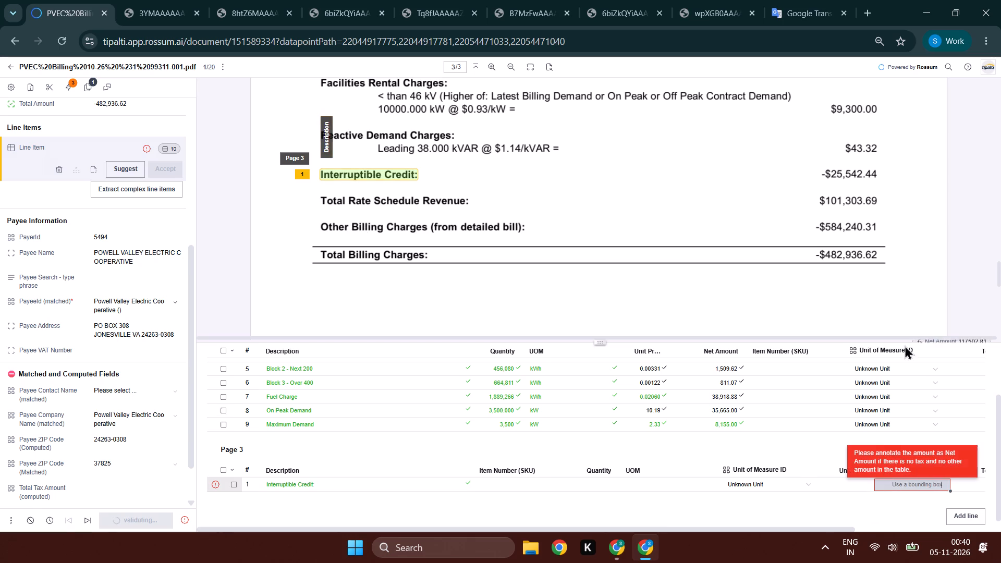
{"action": "left_click", "coordinate": [828, 156]}
{"action": "left_click", "coordinate": [833, 179]}
{"action": "left_click_drag", "start_coordinate": [815, 163], "coordinate": [898, 187]}
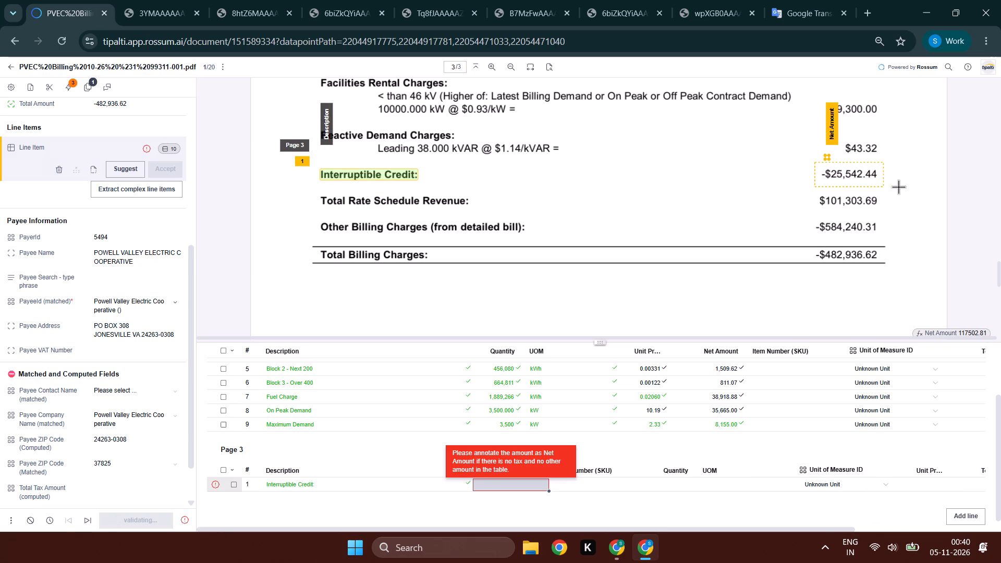
{"action": "left_click_drag", "start_coordinate": [898, 187], "coordinate": [906, 186]}
Add a line item with description "Other Billing Charges (from detailed bill):" and net amount -584,240.31.
{"action": "key", "text": "ctrl+shift+a"}
{"action": "key", "text": "Tab"}
{"action": "left_click", "coordinate": [497, 218]}
{"action": "left_click", "coordinate": [495, 224]}
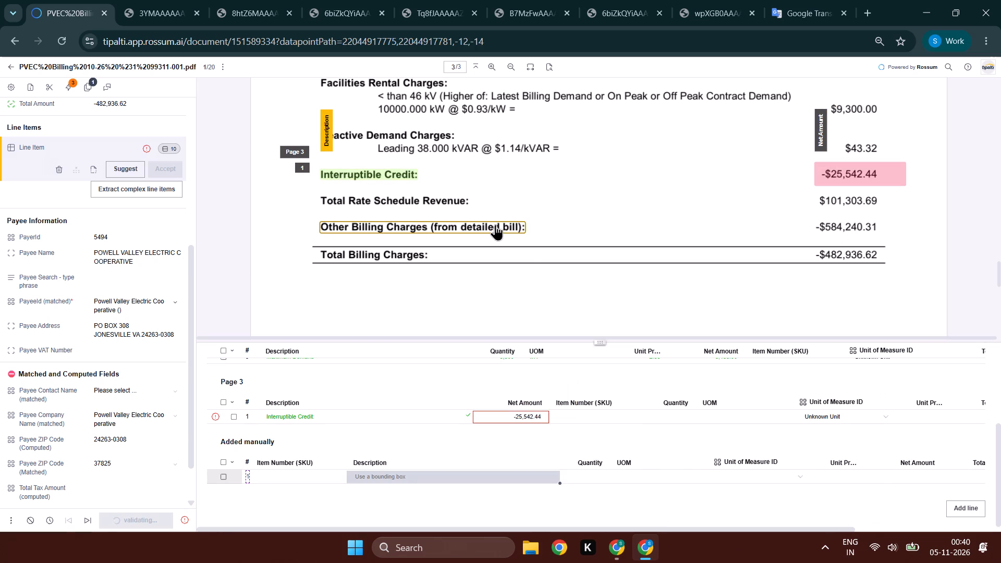
{"action": "key", "text": "Tab"}
{"action": "left_click", "coordinate": [848, 229]}
{"action": "key", "text": "Tab"}
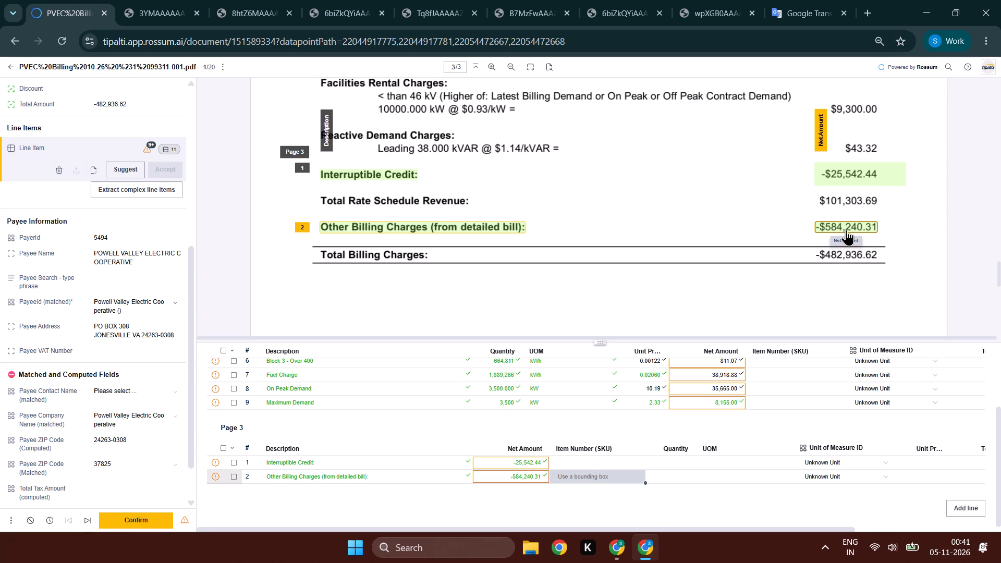
Add a line item for the facilities rental charge, capturing the full "< than 46 kV (Higher of: ... Contract Demand)" description and net amount 9,300.00.
{"action": "scroll", "coordinate": [728, 515], "scroll_direction": "up", "scroll_amount": 7}
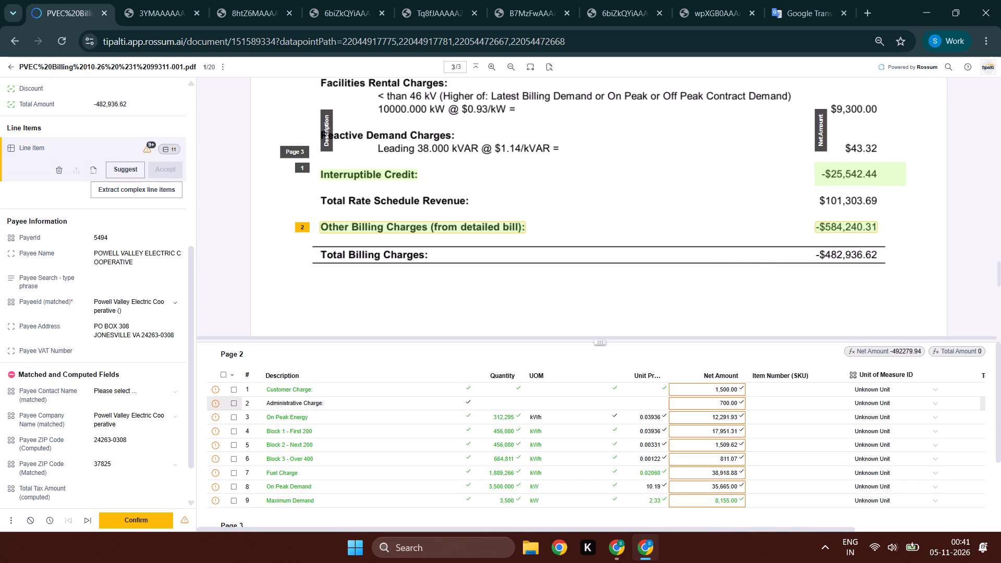
{"action": "key", "text": "ctrl+shift+a"}
{"action": "key", "text": "Tab"}
{"action": "scroll", "coordinate": [679, 190], "scroll_direction": "up", "scroll_amount": 1}
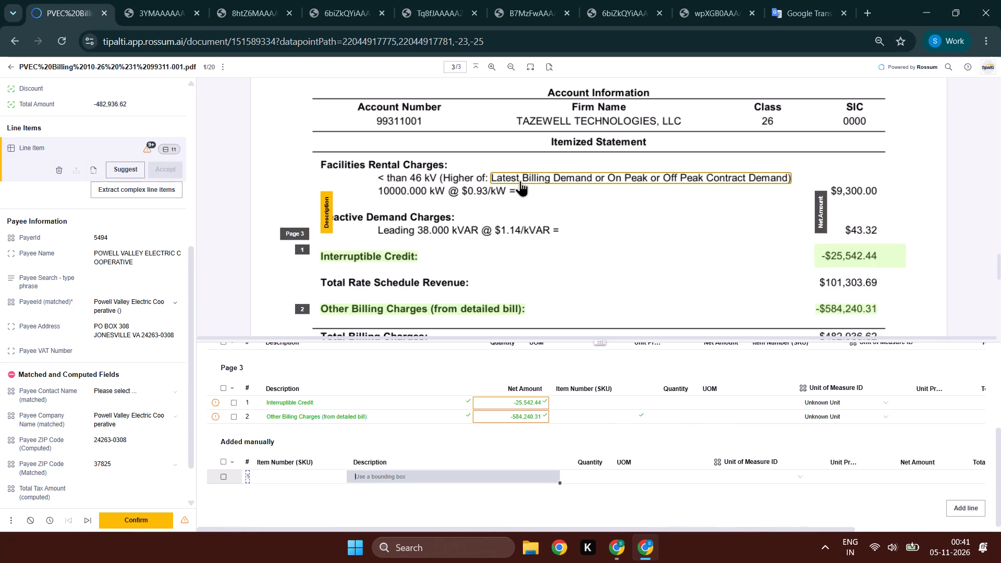
{"action": "left_click", "coordinate": [477, 177]}
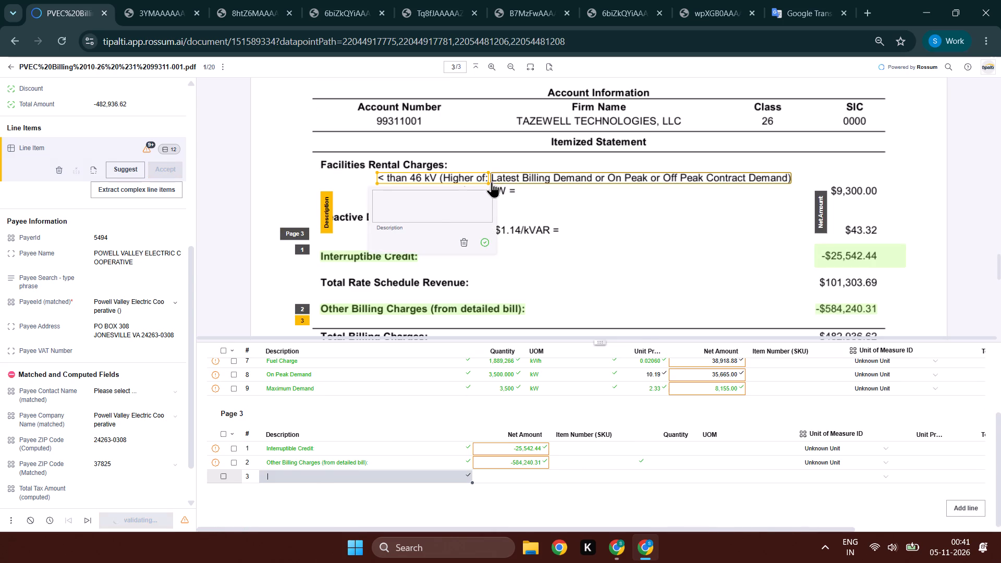
{"action": "left_click_drag", "start_coordinate": [485, 183], "coordinate": [805, 183]}
{"action": "key", "text": "Tab"}
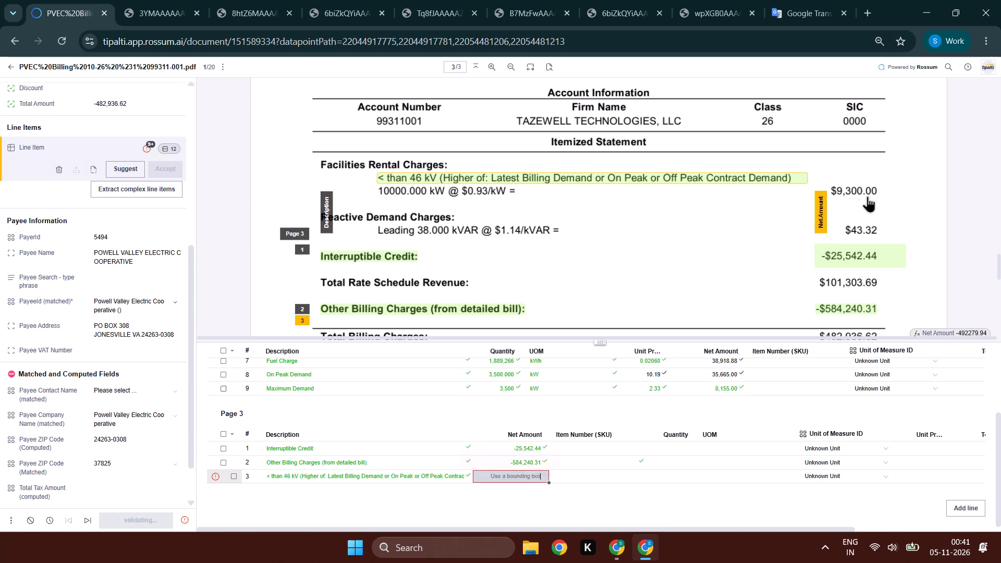
{"action": "left_click", "coordinate": [862, 191]}
Capture the facilities rental line's quantity as 10000.000 and its UOM as "kW".
{"action": "key", "text": "Tab"}
{"action": "key", "text": "Tab"}
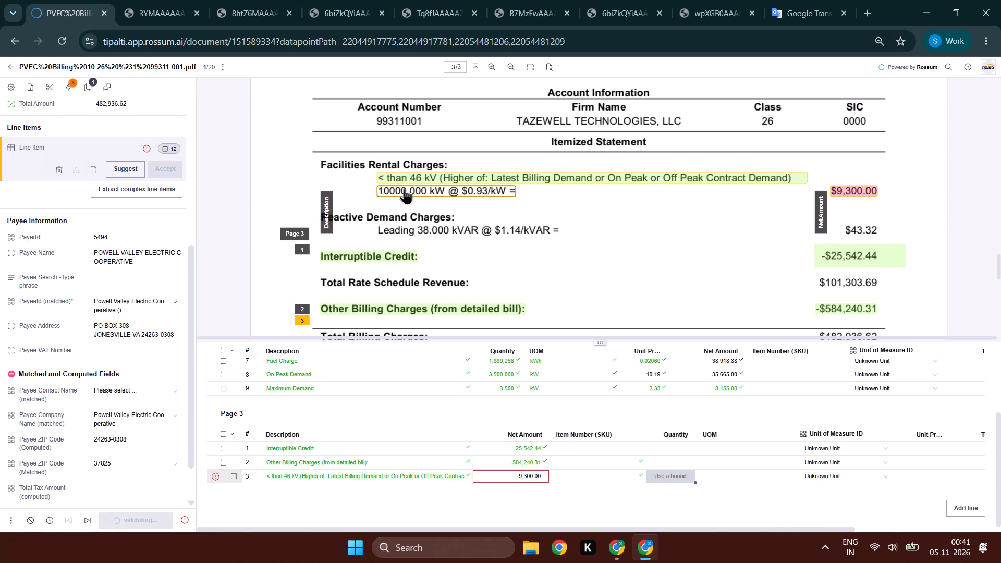
{"action": "left_click_drag", "start_coordinate": [375, 185], "coordinate": [432, 203]}
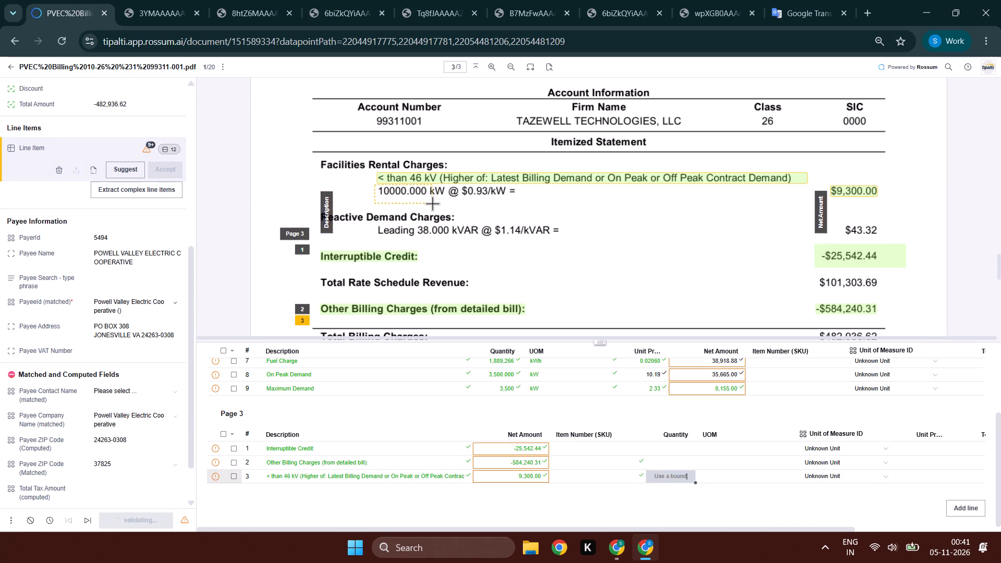
{"action": "left_click_drag", "start_coordinate": [432, 203], "coordinate": [430, 201]}
{"action": "key", "text": "Tab"}
{"action": "key", "text": "Tab"}
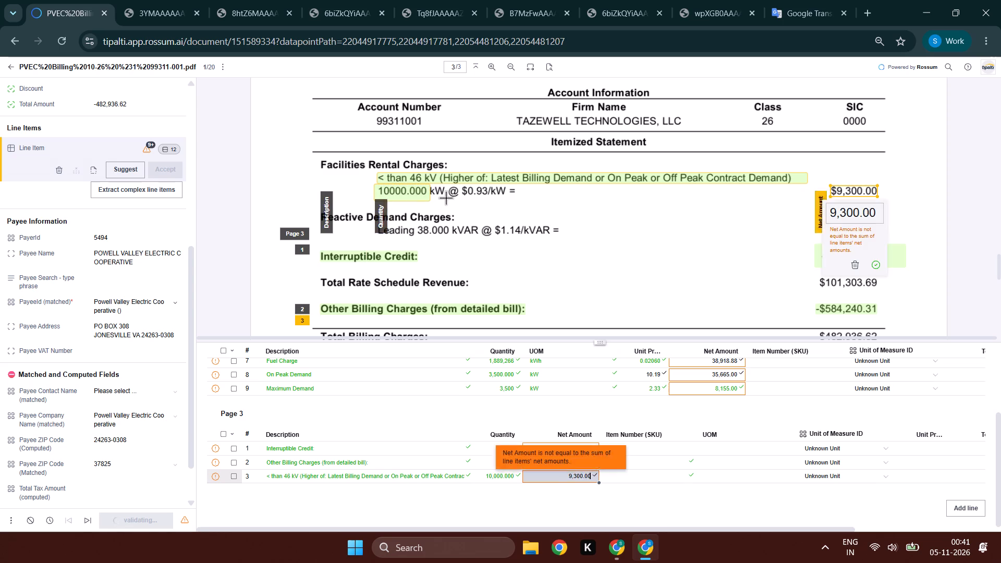
{"action": "key", "text": "Tab"}
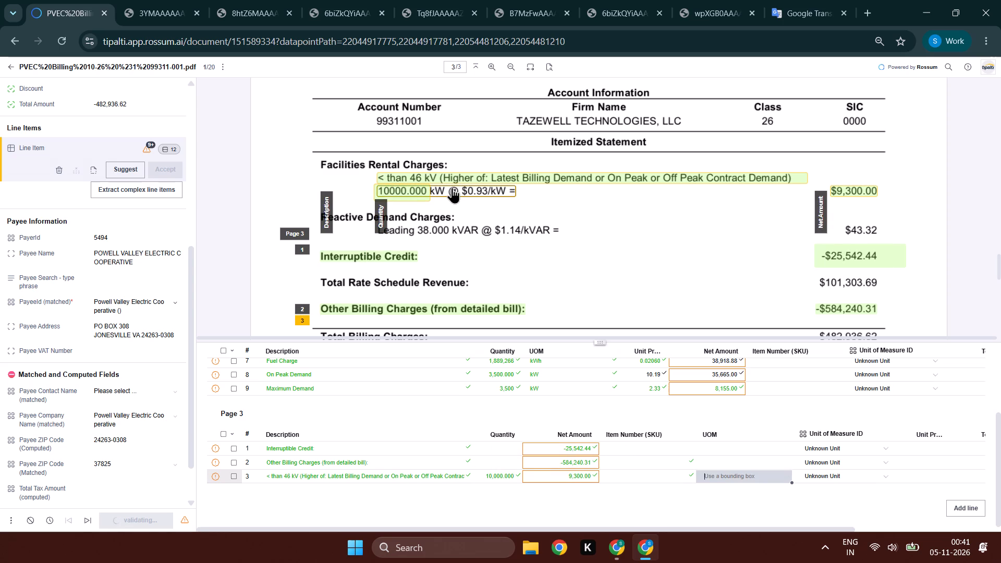
{"action": "left_click_drag", "start_coordinate": [450, 187], "coordinate": [423, 207]}
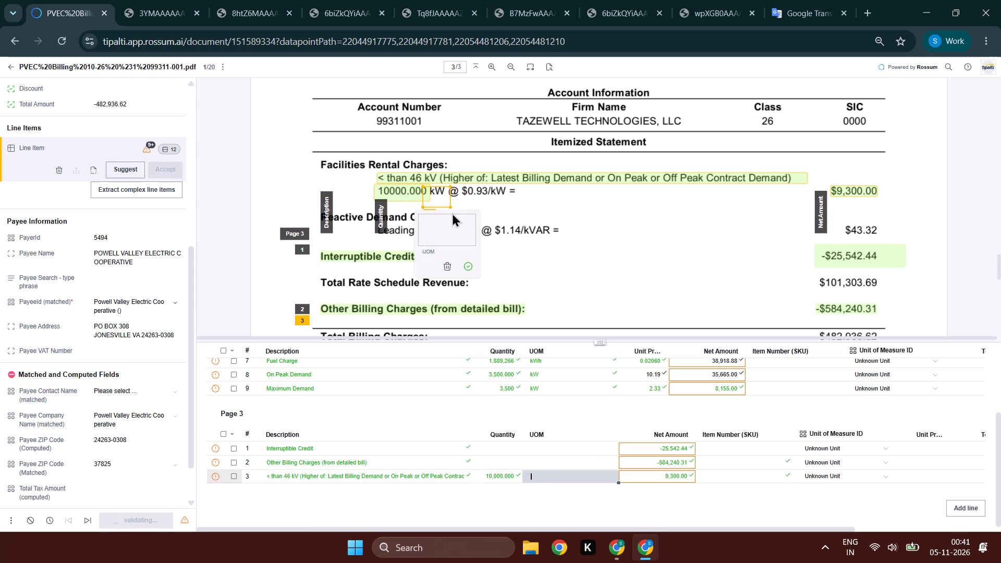
{"action": "left_click", "coordinate": [434, 224]}
{"action": "key", "text": "BackSpace"}
{"action": "key", "text": "BackSpace"}
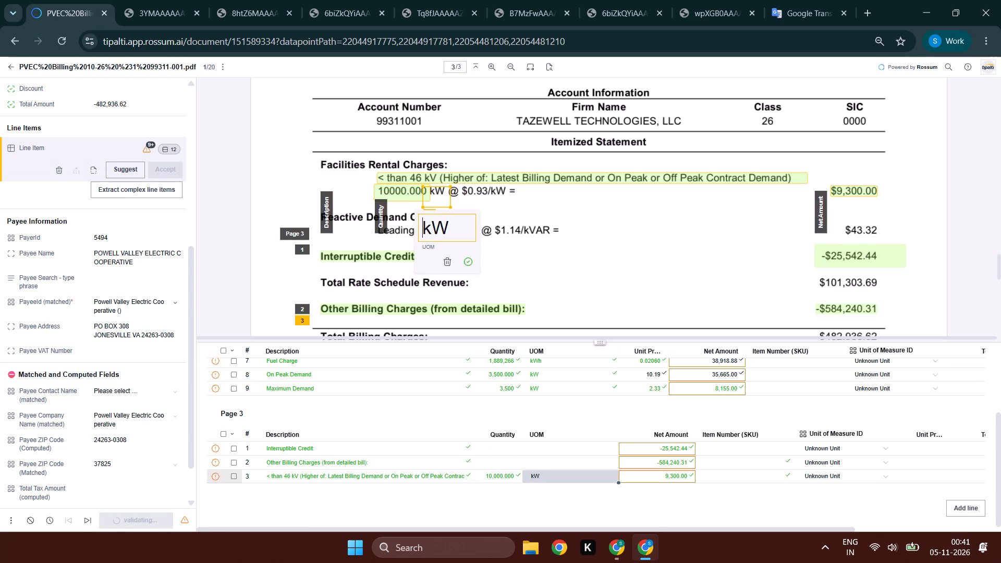
Capture 0.93 as the unit price of the facilities rental line item.
{"action": "key", "text": "Tab"}
{"action": "key", "text": "Tab"}
{"action": "key", "text": "Tab"}
{"action": "key", "text": "Tab"}
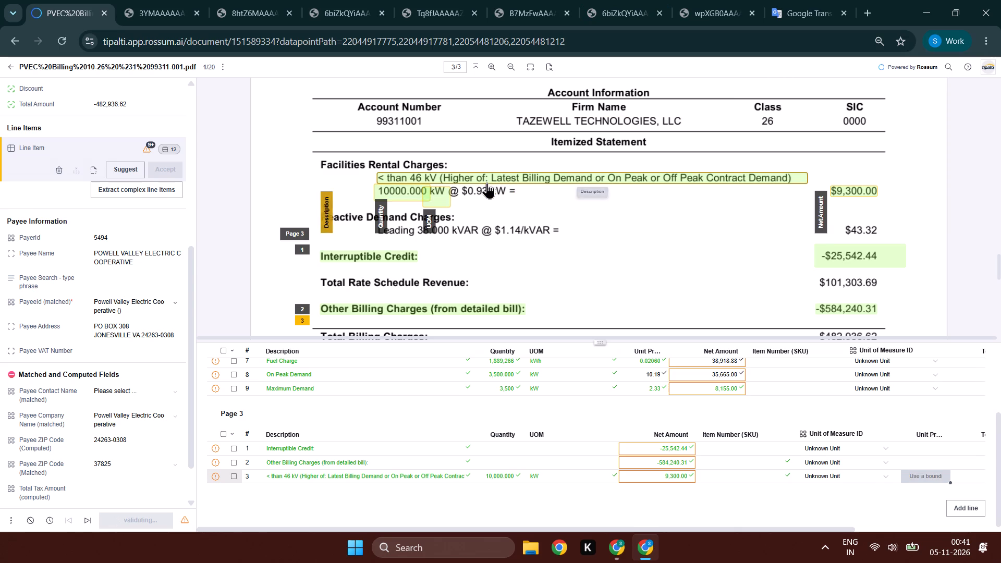
{"action": "left_click_drag", "start_coordinate": [489, 183], "coordinate": [463, 202]}
{"action": "left_click_drag", "start_coordinate": [468, 202], "coordinate": [493, 181]}
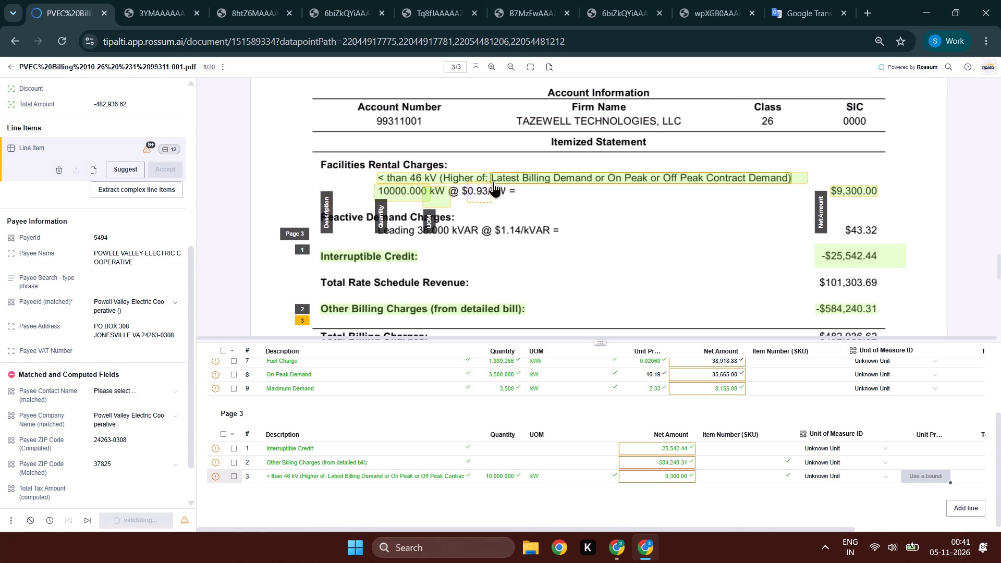
{"action": "left_click_drag", "start_coordinate": [493, 181], "coordinate": [488, 184]}
Add a line item for the reactive demand charge with description "Leading" and quantity 38.000.
{"action": "key", "text": "ctrl+shift+a"}
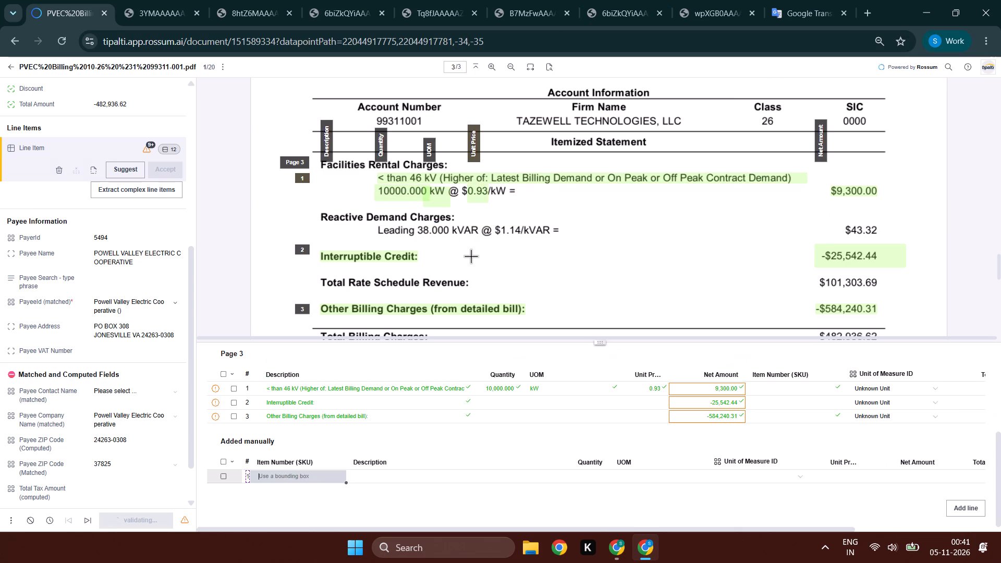
{"action": "key", "text": "Tab"}
{"action": "left_click_drag", "start_coordinate": [363, 219], "coordinate": [415, 239]}
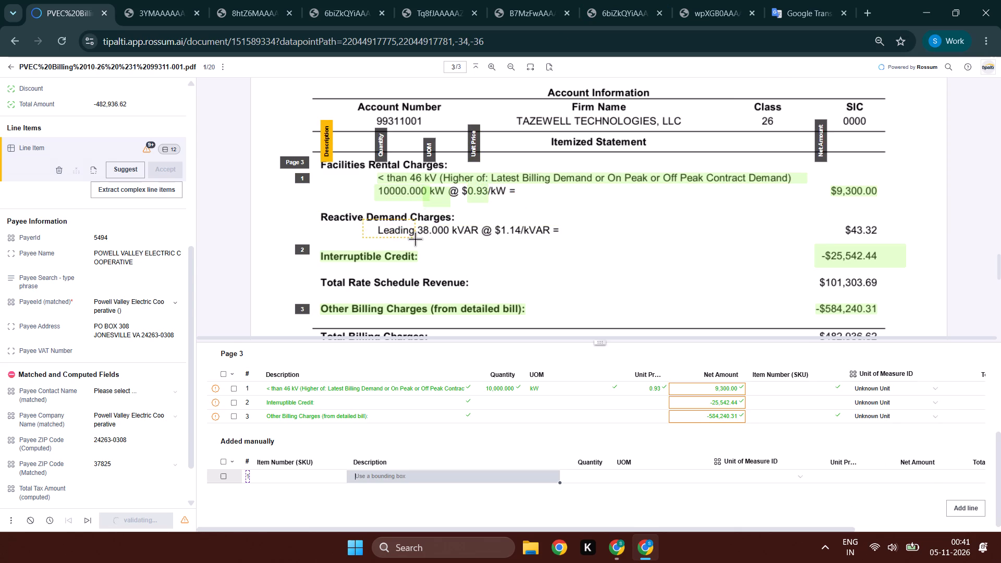
{"action": "key", "text": "Tab"}
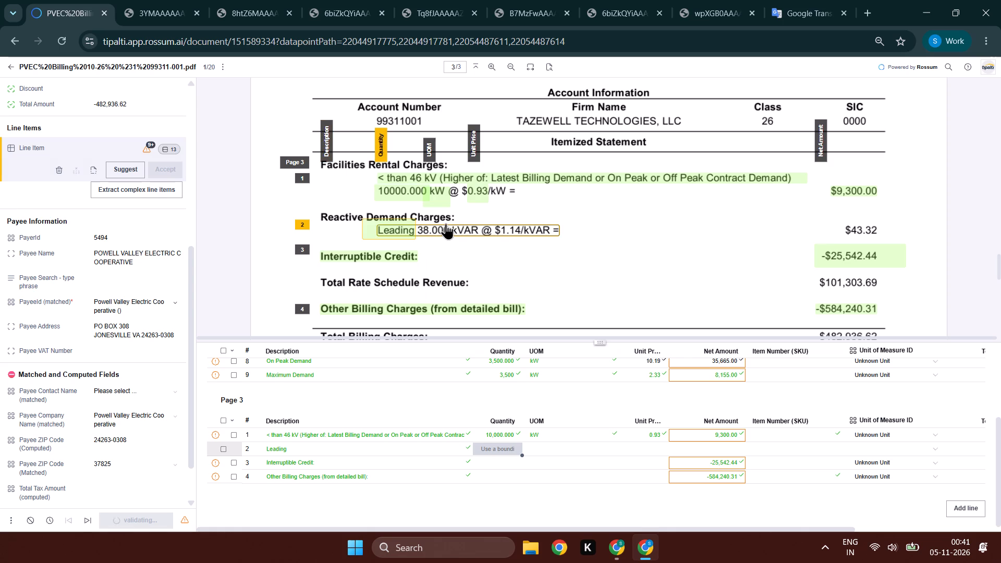
{"action": "left_click_drag", "start_coordinate": [449, 224], "coordinate": [418, 243]}
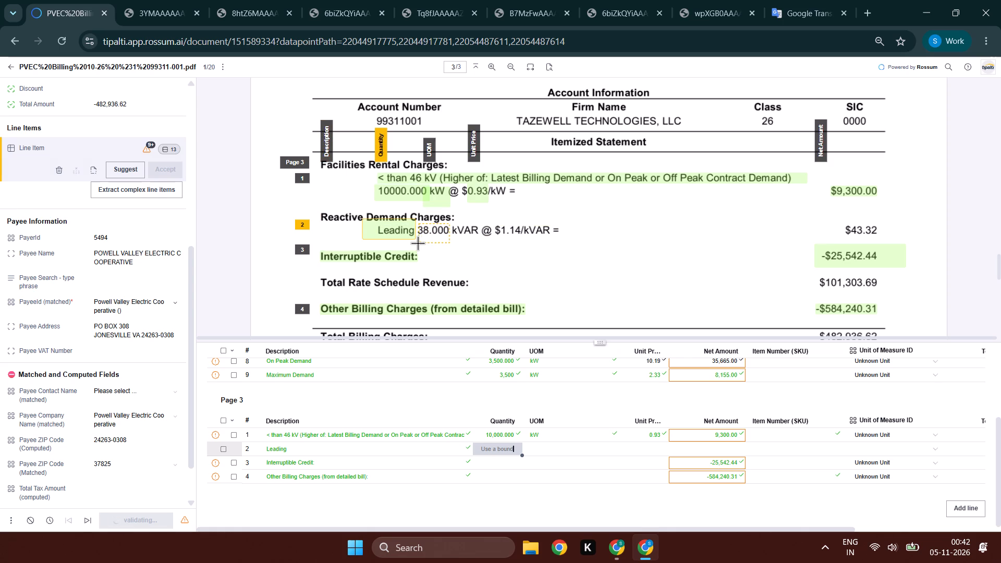
{"action": "left_click_drag", "start_coordinate": [418, 243], "coordinate": [417, 244]}
Capture the Leading line item's UOM as "kVAR" and its unit price as 1.14.
{"action": "key", "text": "Tab"}
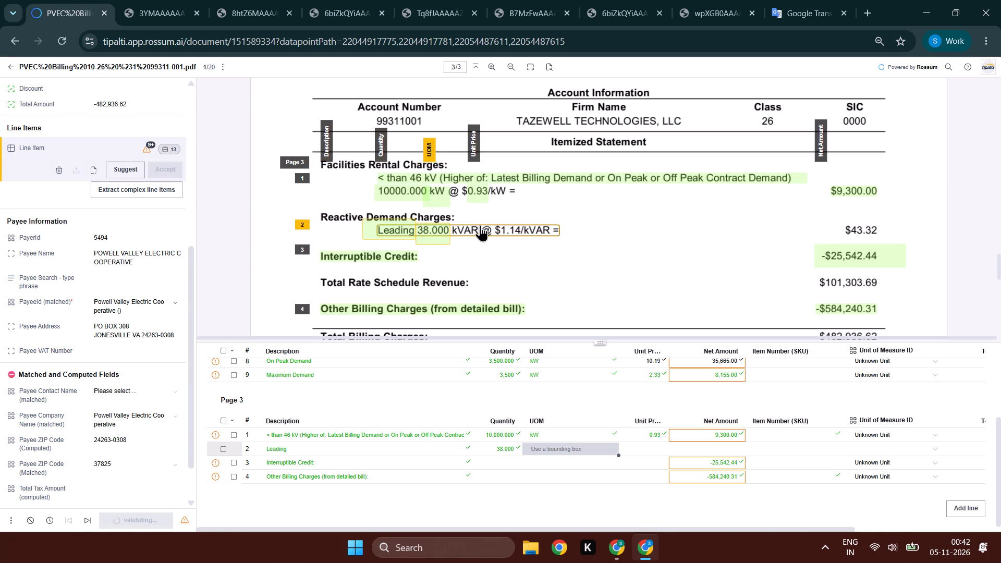
{"action": "left_click_drag", "start_coordinate": [480, 225], "coordinate": [449, 247]}
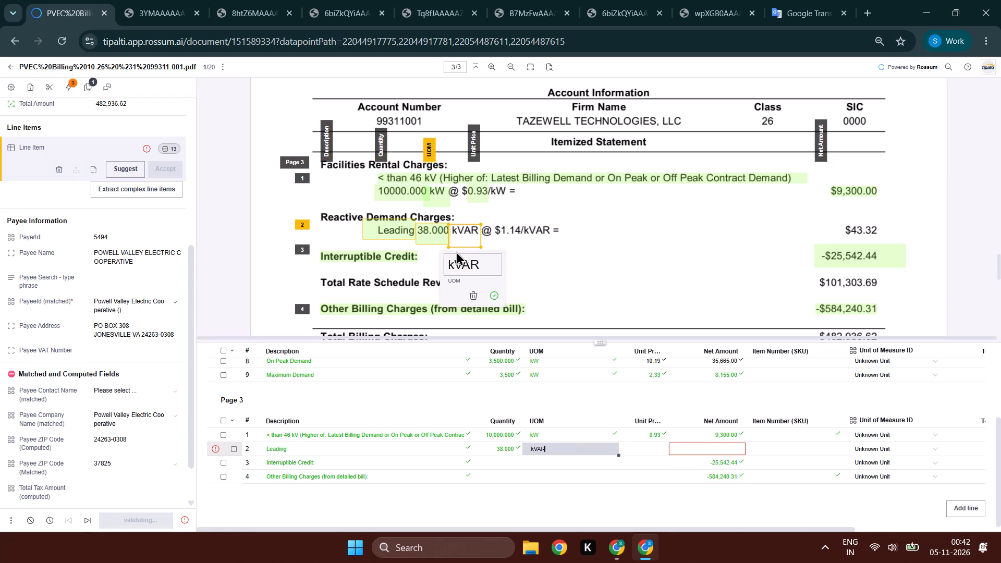
{"action": "key", "text": "Tab"}
{"action": "left_click_drag", "start_coordinate": [520, 222], "coordinate": [494, 253]}
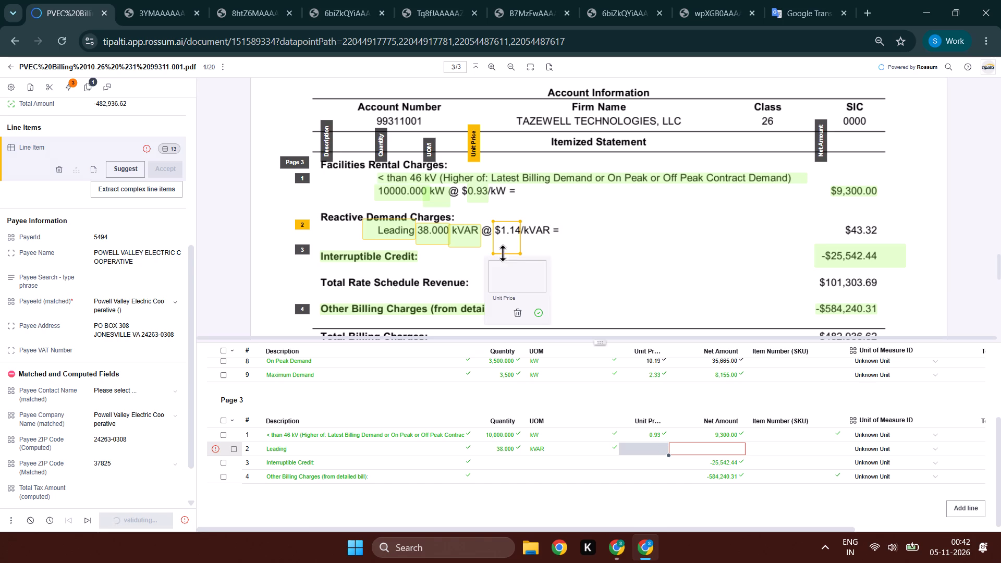
Capture 43.32 as the net amount of the Leading line item and accept it.
{"action": "key", "text": "Tab"}
{"action": "left_click", "coordinate": [866, 228]}
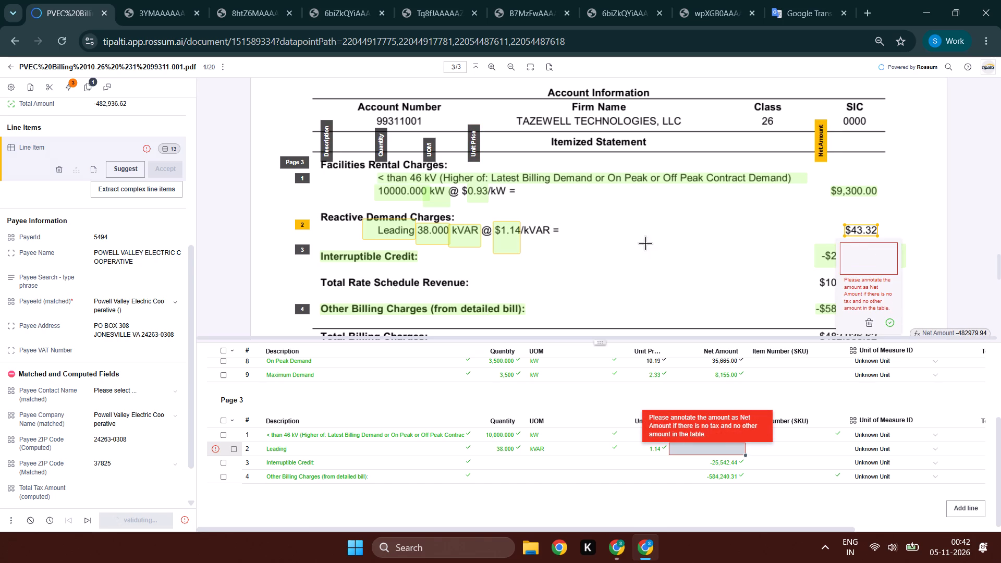
{"action": "scroll", "coordinate": [127, 187], "scroll_direction": "up", "scroll_amount": 1}
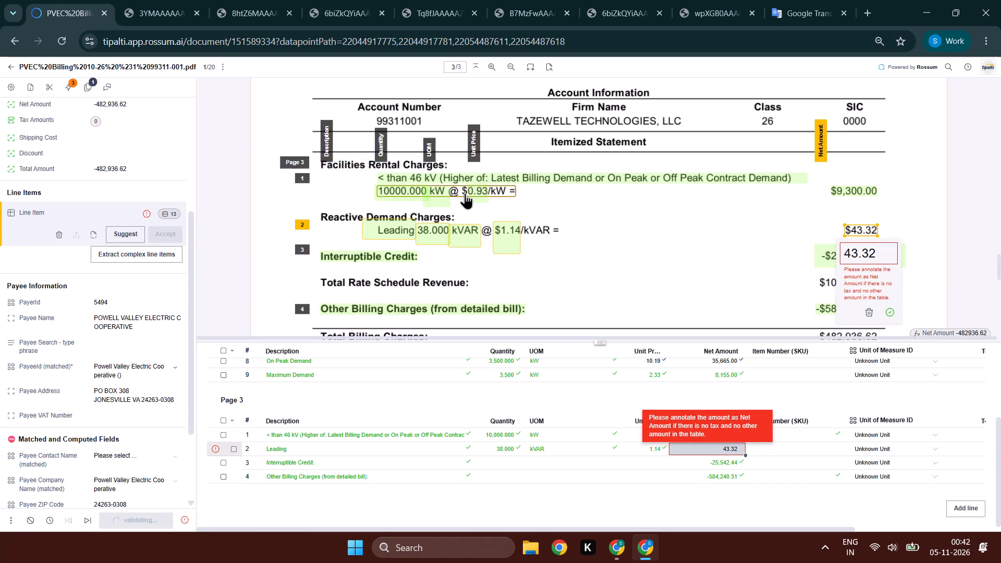
{"action": "key", "text": "Tab"}
Accept the payee name, the payee search phrase and the matched payee in the payee information.
{"action": "left_click", "coordinate": [124, 322]}
{"action": "key", "text": "Tab"}
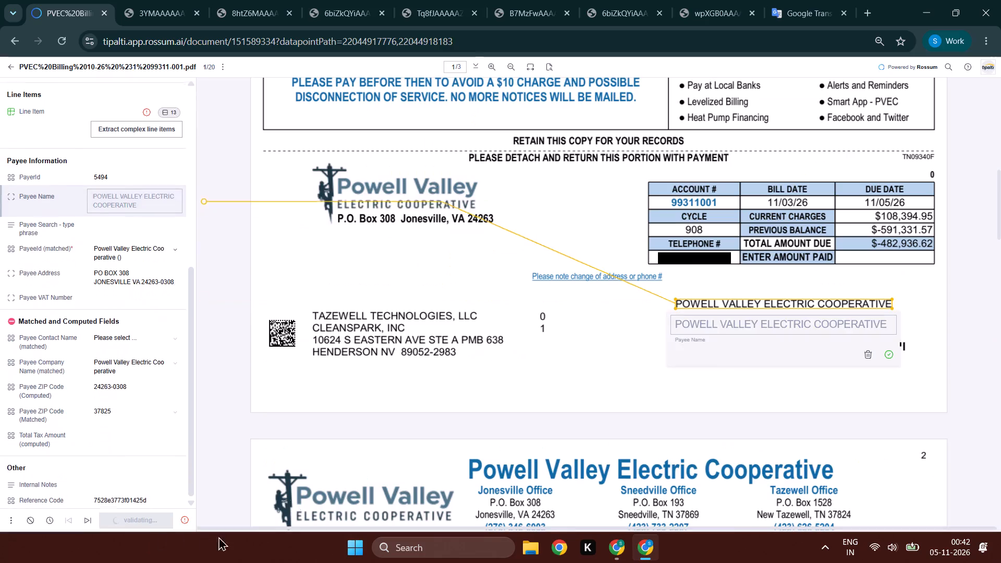
{"action": "key", "text": "Tab"}
{"action": "key", "text": "Tab"}
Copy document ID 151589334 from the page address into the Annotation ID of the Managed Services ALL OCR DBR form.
{"action": "double_click", "coordinate": [253, 27], "text": "ctrl"}
{"action": "key", "text": "ctrl+c"}
{"action": "key", "text": "ctrl+c"}
{"action": "double_click", "coordinate": [260, 43], "text": "ctrl"}
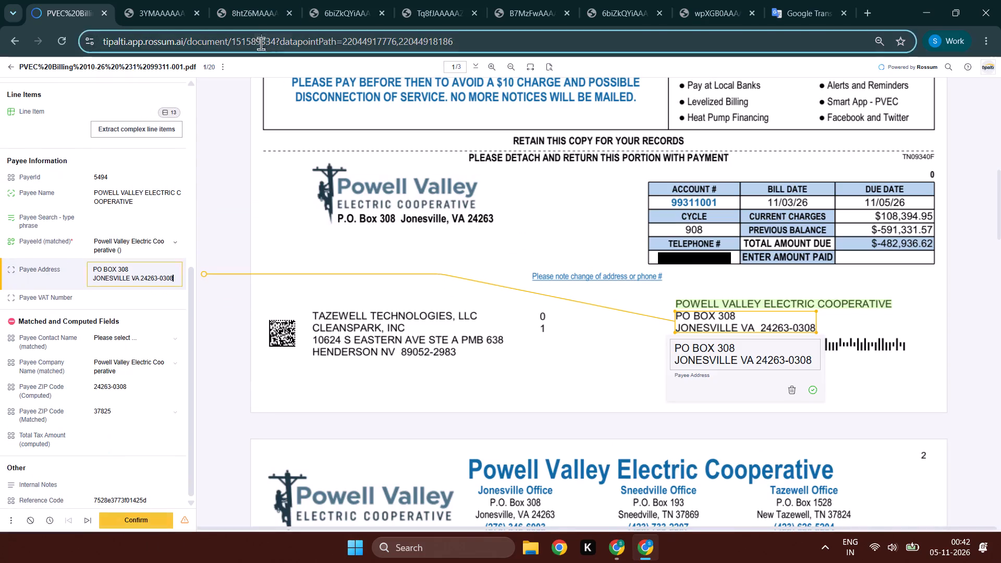
{"action": "key", "text": "ctrl+c"}
{"action": "key", "text": "ctrl+c"}
{"action": "key", "text": "alt+Tab"}
{"action": "key", "text": "ctrl+v"}
Set the form's document type to Invoice and proceed to its Invoice Details page.
{"action": "left_click", "coordinate": [373, 333]}
{"action": "left_click", "coordinate": [372, 369]}
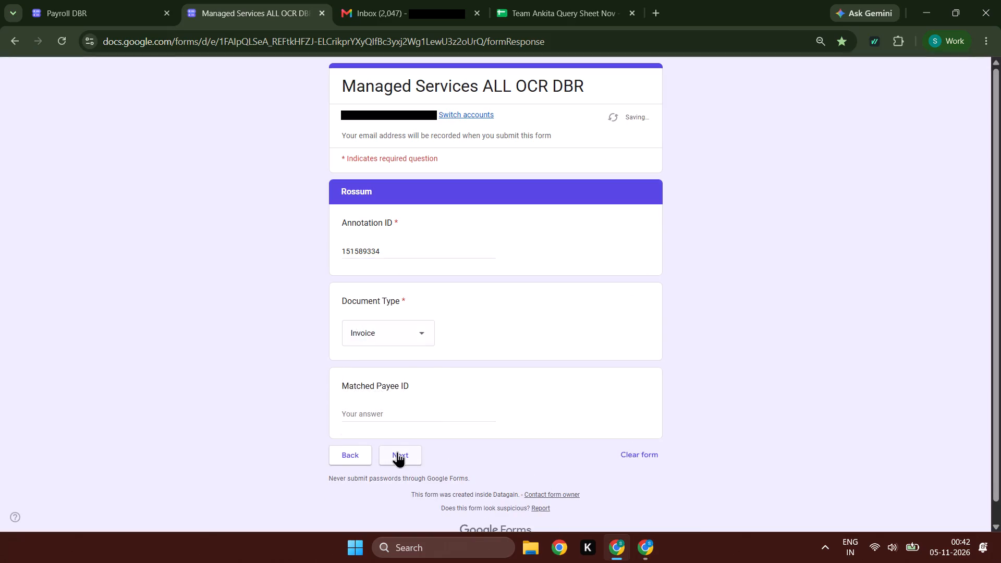
{"action": "double_click", "coordinate": [397, 451]}
Copy the payer name CleanSpark from the Rossum document into the form's Payer answer.
{"action": "key", "text": "alt+Tab"}
{"action": "scroll", "coordinate": [89, 260], "scroll_direction": "up", "scroll_amount": 9}
{"action": "left_click", "coordinate": [103, 123]}
{"action": "key", "text": "ctrl+c"}
{"action": "key", "text": "ctrl+c"}
{"action": "key", "text": "alt+Tab"}
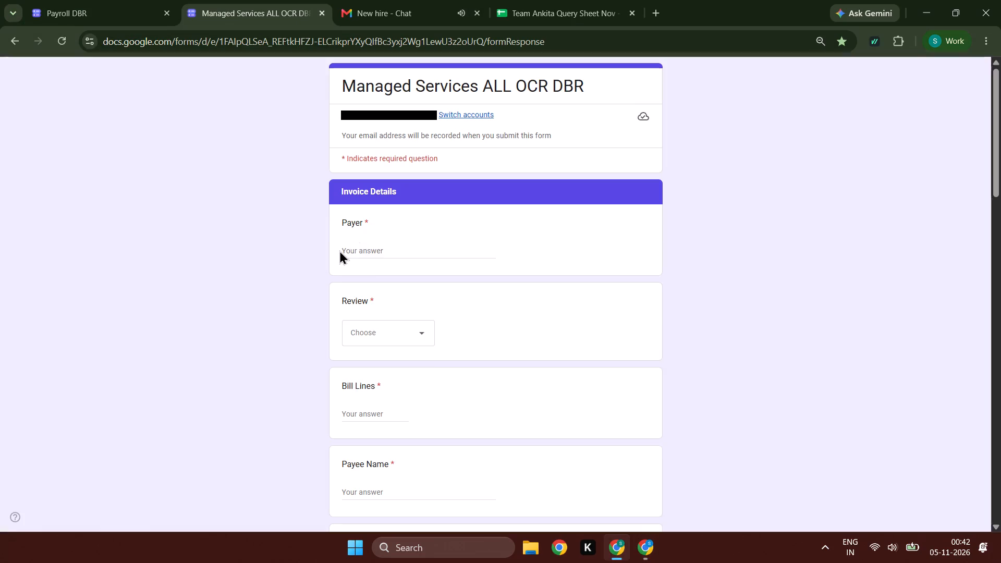
{"action": "left_click", "coordinate": [364, 245], "text": "ctrl"}
{"action": "key", "text": "ctrl+v"}
Choose R for Review and enter 13 for Bill Lines in the form.
{"action": "left_click_drag", "start_coordinate": [371, 324], "coordinate": [371, 332]}
{"action": "left_click", "coordinate": [372, 358]}
{"action": "left_click_drag", "start_coordinate": [362, 413], "coordinate": [363, 421]}
{"action": "key", "text": "alt+Tab"}
{"action": "scroll", "coordinate": [151, 329], "scroll_direction": "down", "scroll_amount": 1}
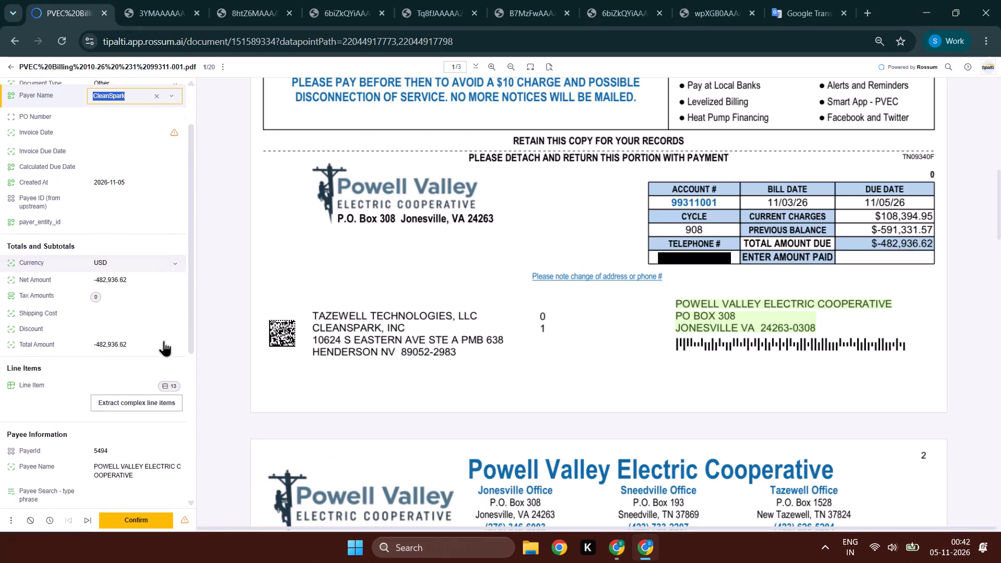
{"action": "key", "text": "alt+Tab"}
{"action": "key", "text": "alt+Tab"}
{"action": "key", "text": "alt+Tab"}
{"action": "type", "text": "13"}
Copy the matched payee "Powell Valley Electric Cooperative ()" from Rossum into the form's Payee Name answer.
{"action": "key", "text": "Tab"}
{"action": "key", "text": "alt+Tab"}
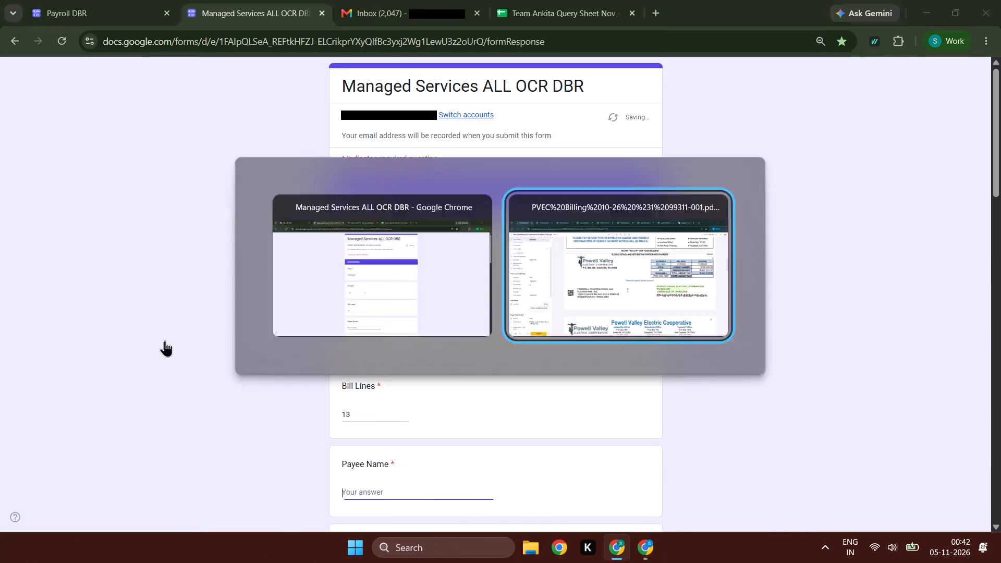
{"action": "scroll", "coordinate": [65, 377], "scroll_direction": "down", "scroll_amount": 2}
{"action": "left_click", "coordinate": [105, 390]}
{"action": "key", "text": "ctrl+c"}
{"action": "key", "text": "alt+Tab"}
{"action": "key", "text": "ctrl+v"}
Copy the total amount -482,936.62 from the Rossum document into the form's Total Amt answer.
{"action": "key", "text": "Tab"}
{"action": "key", "text": "alt+Tab"}
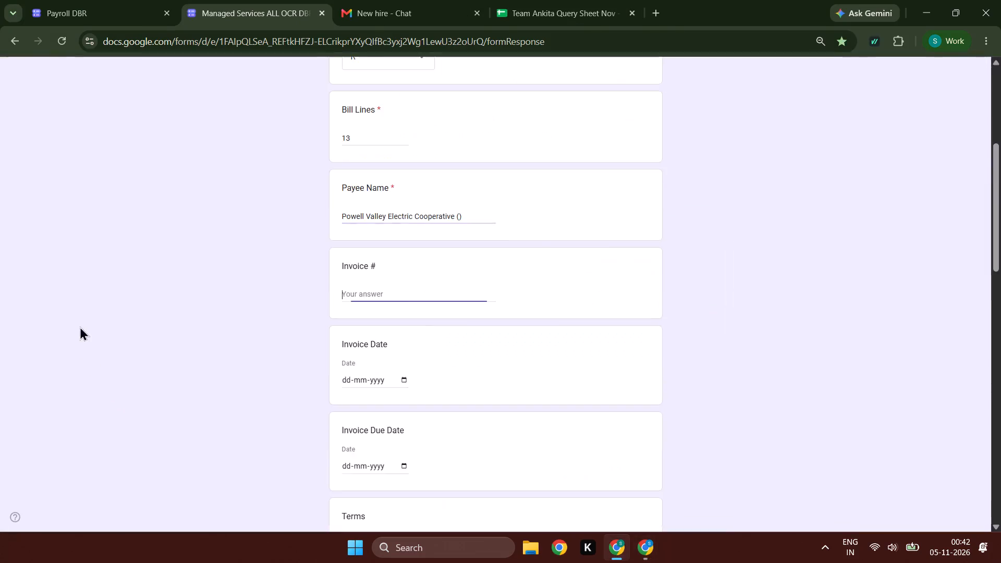
{"action": "scroll", "coordinate": [84, 312], "scroll_direction": "up", "scroll_amount": 9}
{"action": "left_click_drag", "start_coordinate": [145, 338], "coordinate": [57, 346]}
{"action": "key", "text": "ctrl+c"}
{"action": "key", "text": "alt+Tab"}
{"action": "scroll", "coordinate": [459, 271], "scroll_direction": "down", "scroll_amount": 7}
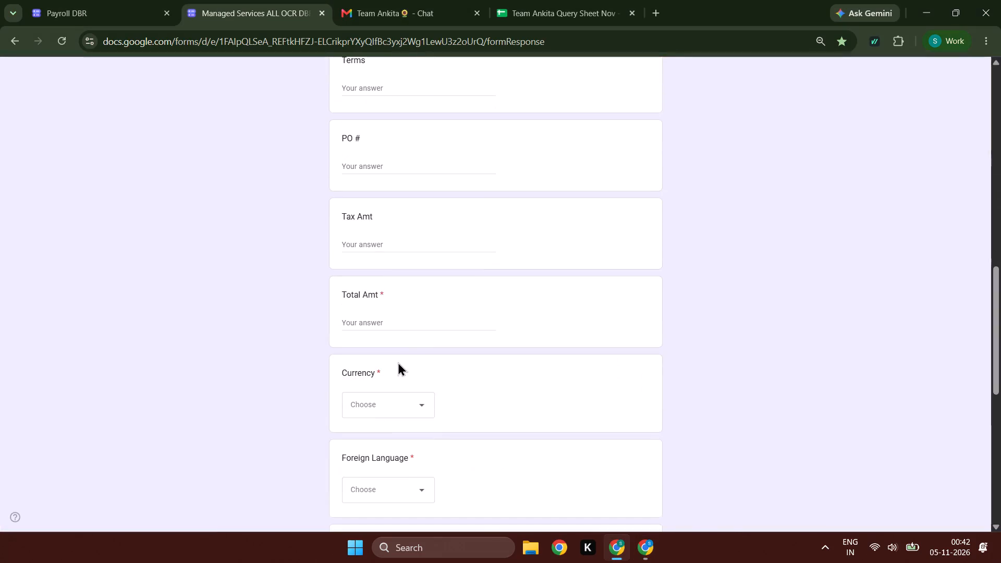
{"action": "left_click", "coordinate": [396, 320]}
{"action": "key", "text": "ctrl+v"}
{"action": "key", "text": "Tab"}
Set Currency to USD, Foreign Language and Quality Analyst to NA, and Invoice Pages to 1 in the form.
{"action": "key", "text": "alt+Tab"}
{"action": "key", "text": "alt+Tab"}
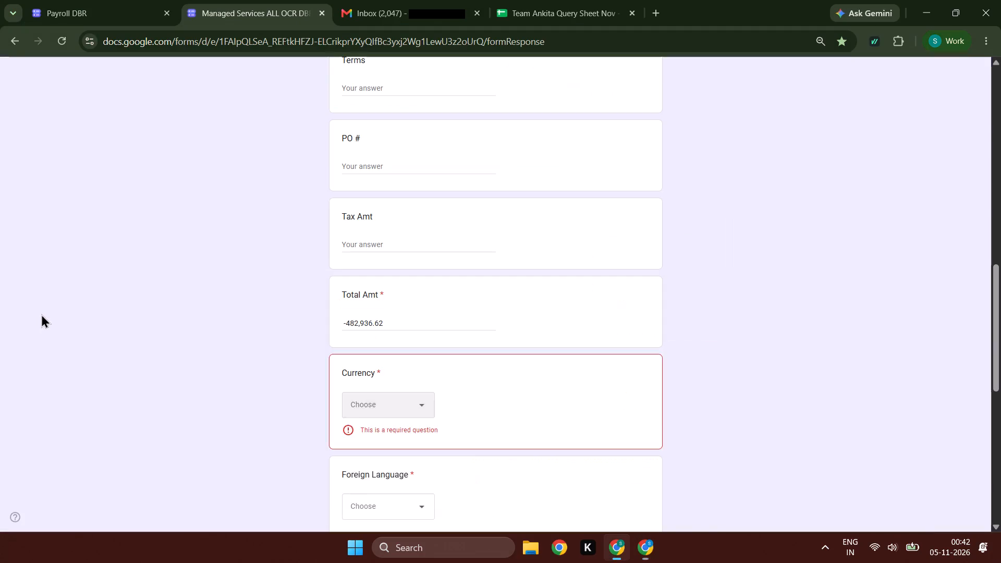
{"action": "type", "text": "us"}
{"action": "key", "text": "Tab"}
{"action": "type", "text": "nn"}
{"action": "key", "text": "Tab"}
{"action": "type", "text": "nn"}
{"action": "key", "text": "Tab"}
{"action": "key", "text": "1"}
{"action": "key", "text": "Tab"}
{"action": "key", "text": "shift+Tab"}
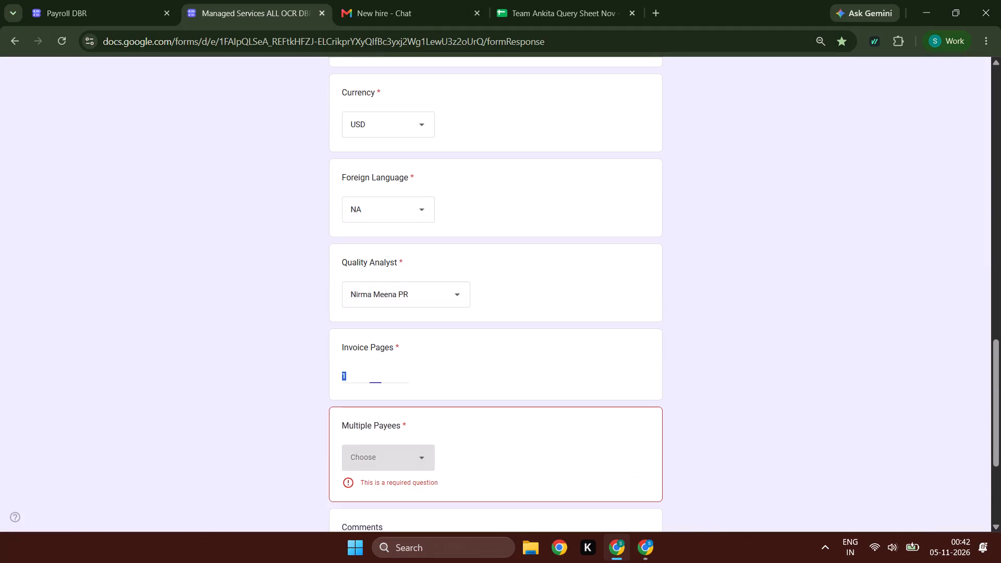
{"action": "key", "text": "shift+Tab"}
{"action": "type", "text": "nnn"}
{"action": "key", "text": "Tab"}
{"action": "key", "text": "1"}
{"action": "key", "text": "Tab"}
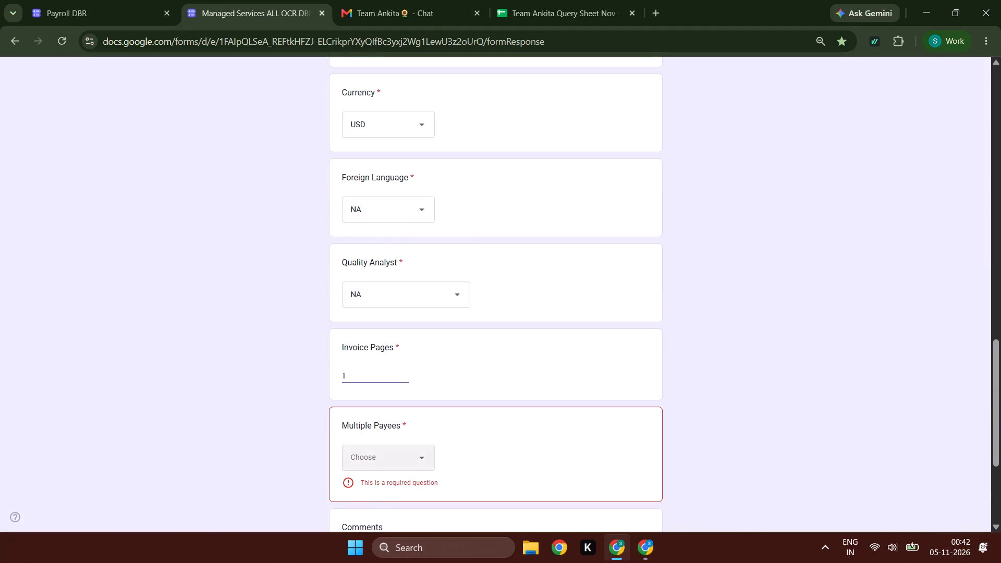
Answer Multiple Payees with the option starting with N and submit the form.
{"action": "key", "text": "n"}
{"action": "key", "text": "Tab"}
{"action": "key", "text": "Tab"}
{"action": "key", "text": "space"}
{"action": "key", "text": "Tab"}
{"action": "key", "text": "Tab"}
{"action": "key", "text": "space"}
Capture the Invoice Due Date 5/11/2026 and Invoice Date 3/11/2026 from the bill's payment stub in Rossum.
{"action": "key", "text": "alt+Tab"}
{"action": "scroll", "coordinate": [683, 422], "scroll_direction": "down", "scroll_amount": 1}
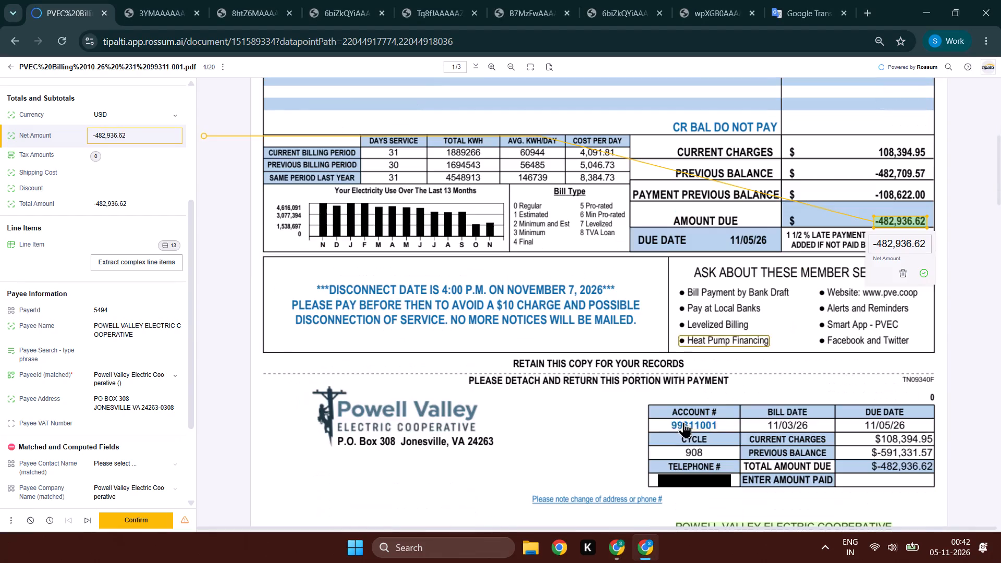
{"action": "scroll", "coordinate": [64, 318], "scroll_direction": "up", "scroll_amount": 5}
{"action": "left_click", "coordinate": [114, 197]}
{"action": "key", "text": "Tab"}
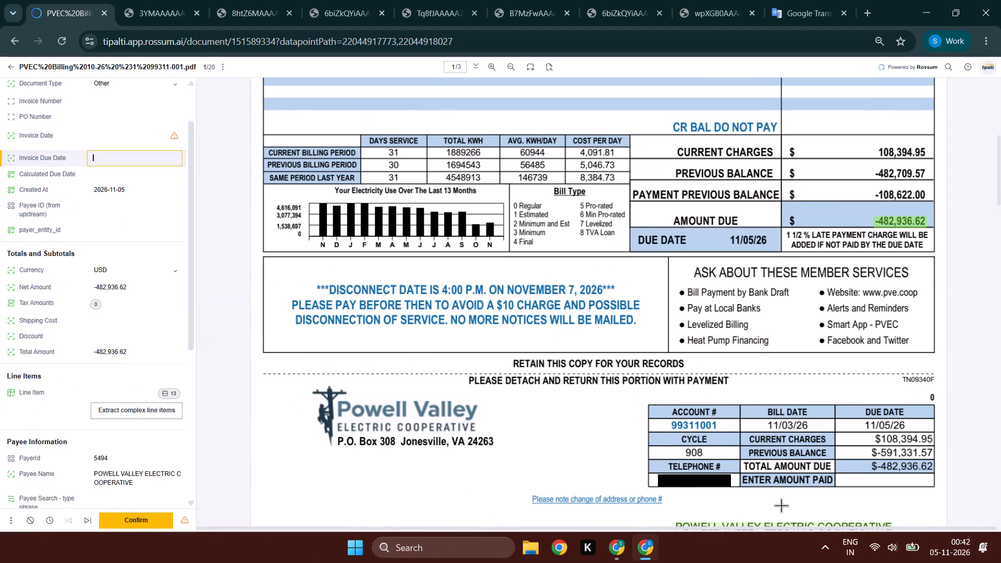
{"action": "left_click", "coordinate": [900, 429]}
{"action": "key", "text": "shift+Tab"}
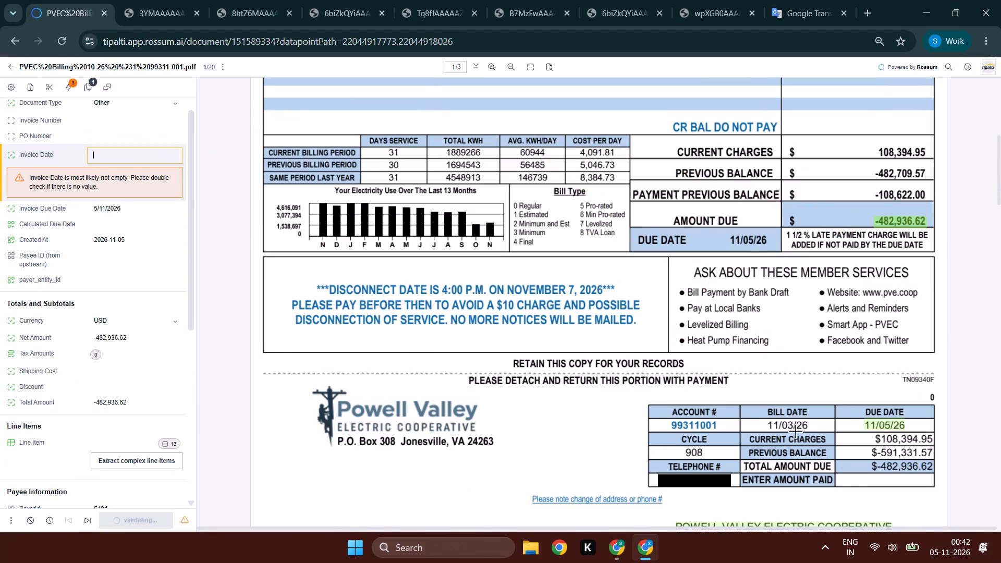
{"action": "left_click", "coordinate": [795, 426]}
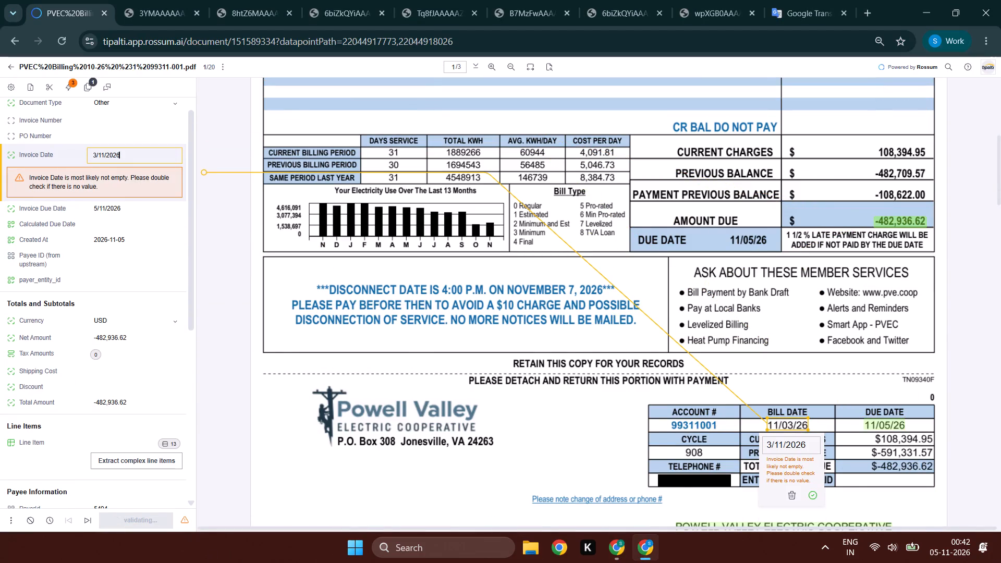
{"action": "key", "text": "Tab"}
{"action": "key", "text": "Tab"}
{"action": "key", "text": "Tab"}
Review the first page of bill 99311-001 and confirm the document in Rossum.
{"action": "scroll", "coordinate": [560, 434], "scroll_direction": "up", "scroll_amount": 2}
{"action": "scroll", "coordinate": [560, 433], "scroll_direction": "down", "scroll_amount": 2}
{"action": "scroll", "coordinate": [572, 380], "scroll_direction": "up", "scroll_amount": 2}
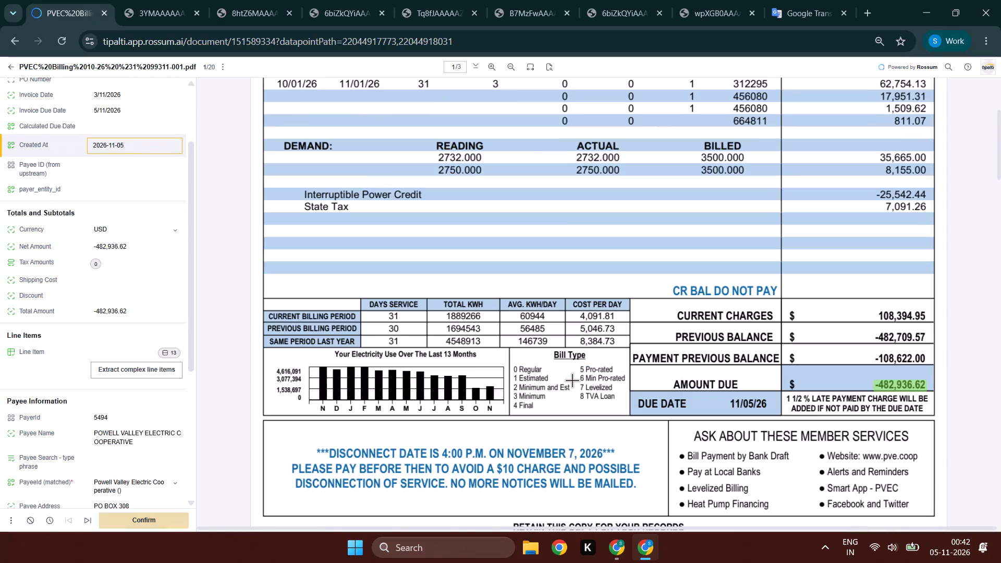
{"action": "scroll", "coordinate": [604, 361], "scroll_direction": "up", "scroll_amount": 3}
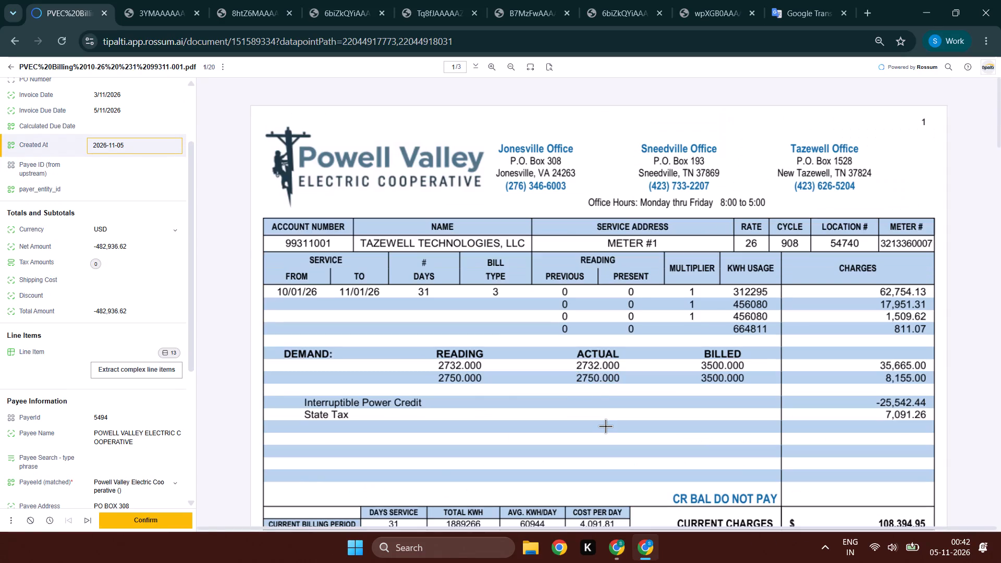
{"action": "double_click", "coordinate": [168, 509]}
{"action": "triple_click", "coordinate": [158, 516]}
Start another DBR form response, include the account email, choose the OCR option and proceed to the following page.
{"action": "key", "text": "alt+Tab"}
{"action": "left_click", "coordinate": [412, 134]}
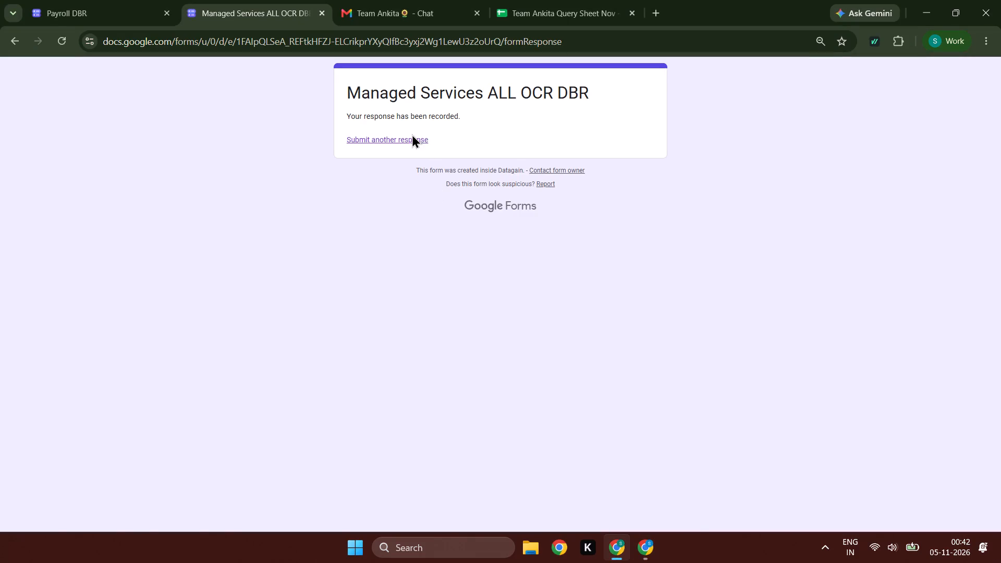
{"action": "left_click_drag", "start_coordinate": [412, 134], "coordinate": [412, 139]}
{"action": "left_click", "coordinate": [409, 142]}
{"action": "left_click", "coordinate": [346, 237]}
{"action": "left_click", "coordinate": [386, 484]}
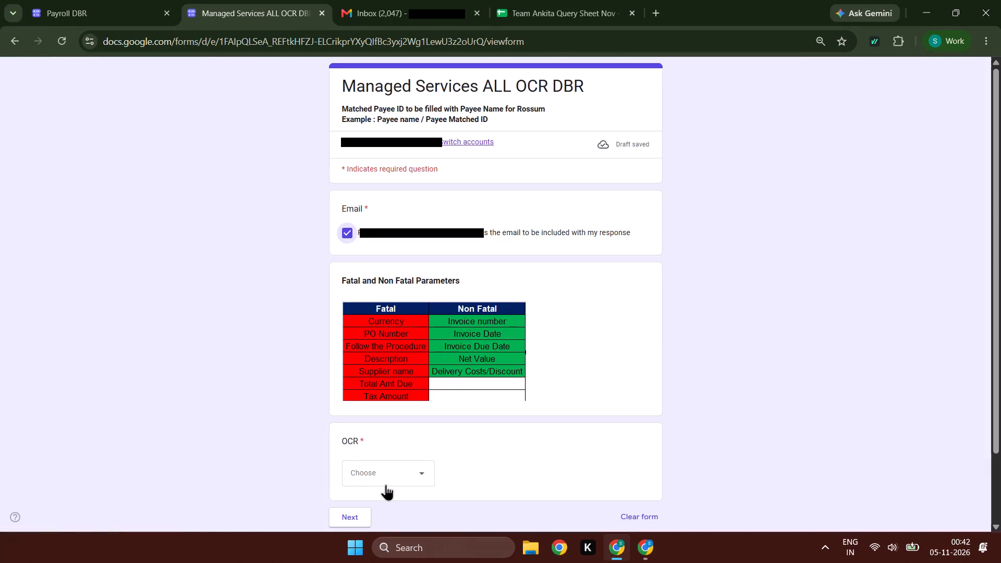
{"action": "left_click", "coordinate": [384, 499]}
{"action": "double_click", "coordinate": [352, 515]}
Clear the captured Invoice Number on the bill 99311-002 document in Rossum.
{"action": "key", "text": "alt+Tab"}
{"action": "left_click", "coordinate": [124, 163]}
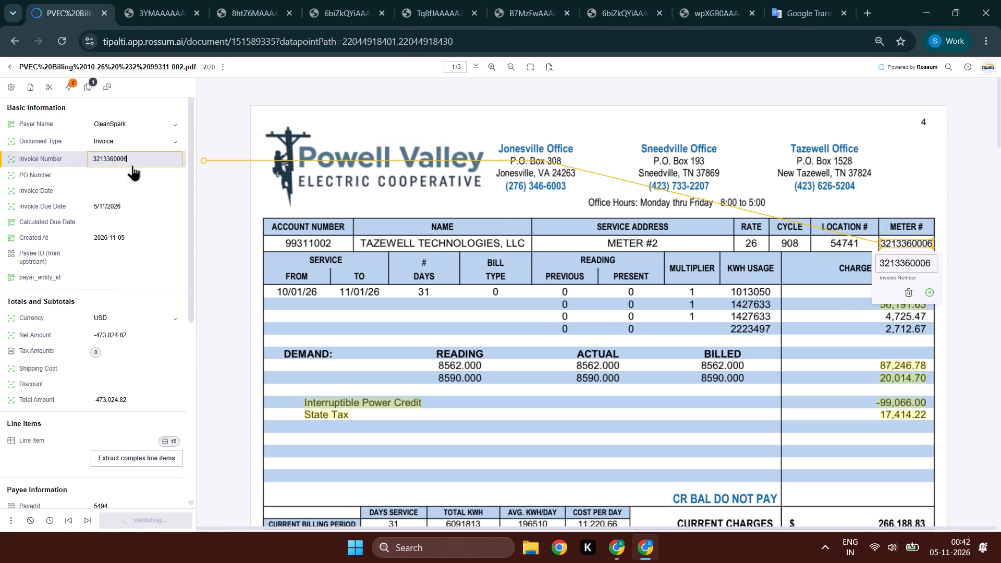
{"action": "key", "text": "Tab"}
{"action": "key", "text": "shift+Tab"}
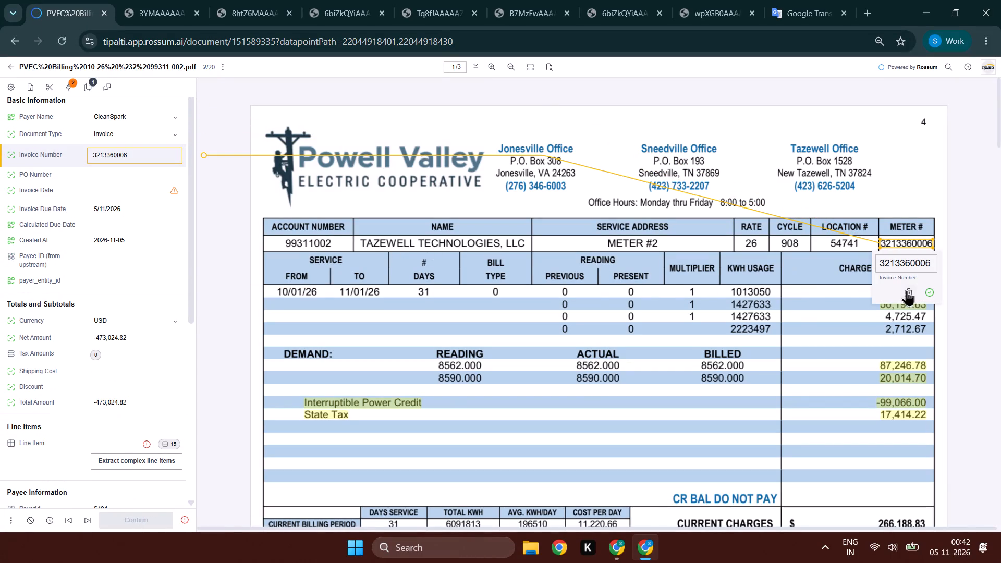
{"action": "left_click", "coordinate": [908, 290]}
Set the bill 99311-002 document type to Other.
{"action": "left_click", "coordinate": [128, 133]}
{"action": "double_click", "coordinate": [112, 175]}
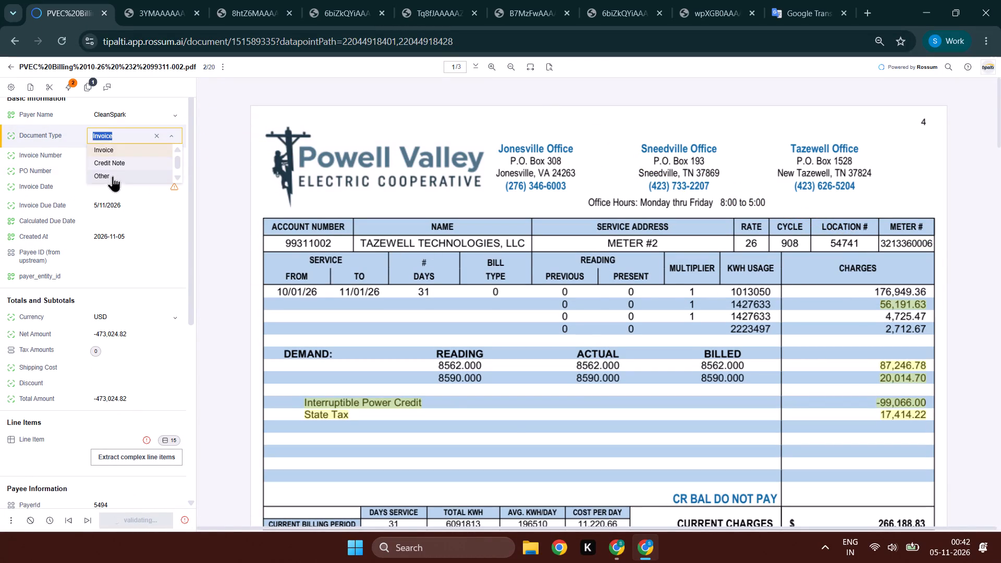
{"action": "key", "text": "Tab"}
{"action": "scroll", "coordinate": [585, 334], "scroll_direction": "down", "scroll_amount": 5}
{"action": "left_click", "coordinate": [783, 386]}
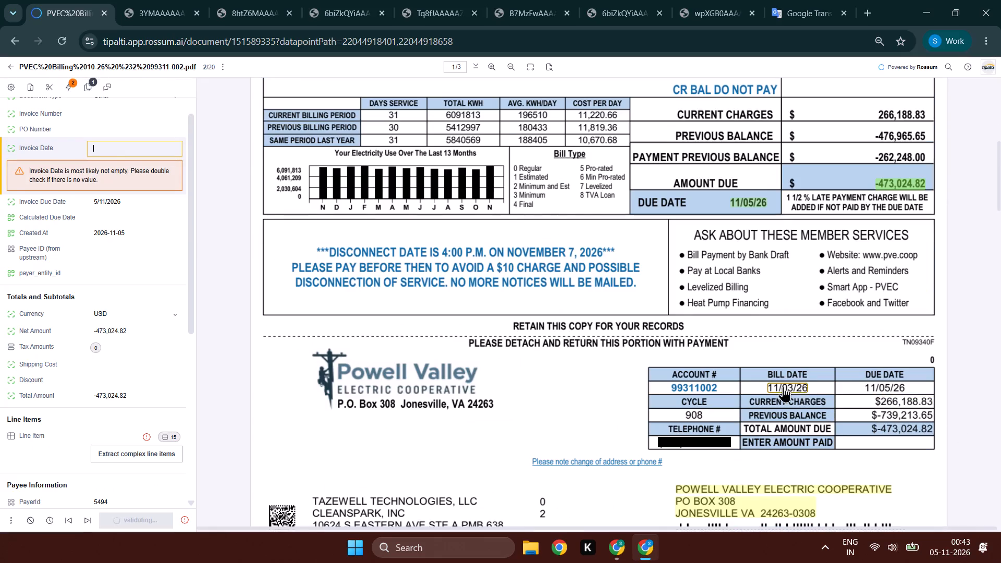
{"action": "key", "text": "Tab"}
{"action": "left_click", "coordinate": [885, 385]}
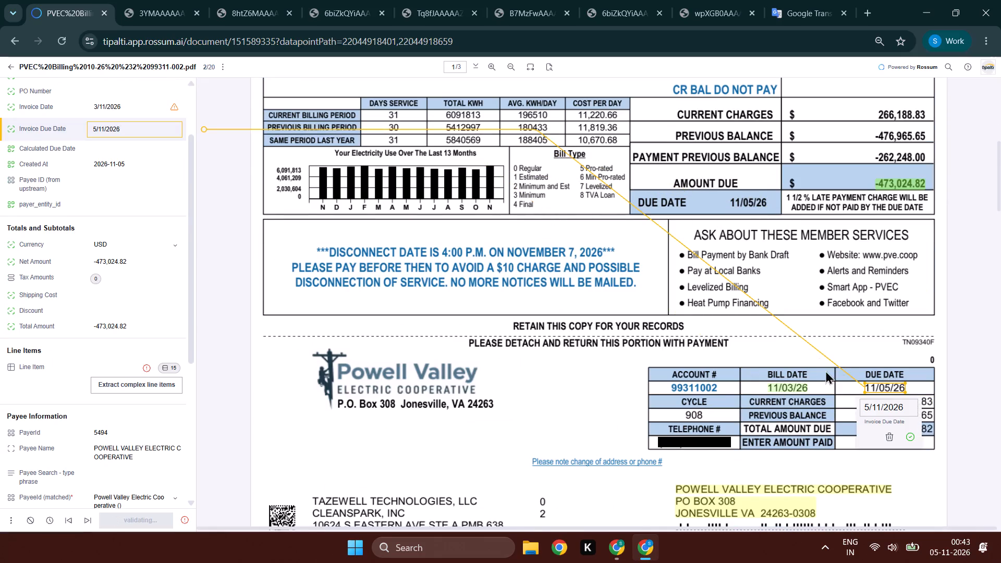
Open the document's line items and delete all the rows extracted from page 1.
{"action": "key", "text": "Tab"}
{"action": "key", "text": "Tab"}
{"action": "key", "text": "Tab"}
{"action": "key", "text": "Tab"}
{"action": "key", "text": "Tab"}
{"action": "key", "text": "Tab"}
{"action": "key", "text": "Tab"}
{"action": "key", "text": "Tab"}
{"action": "key", "text": "Tab"}
{"action": "key", "text": "Tab"}
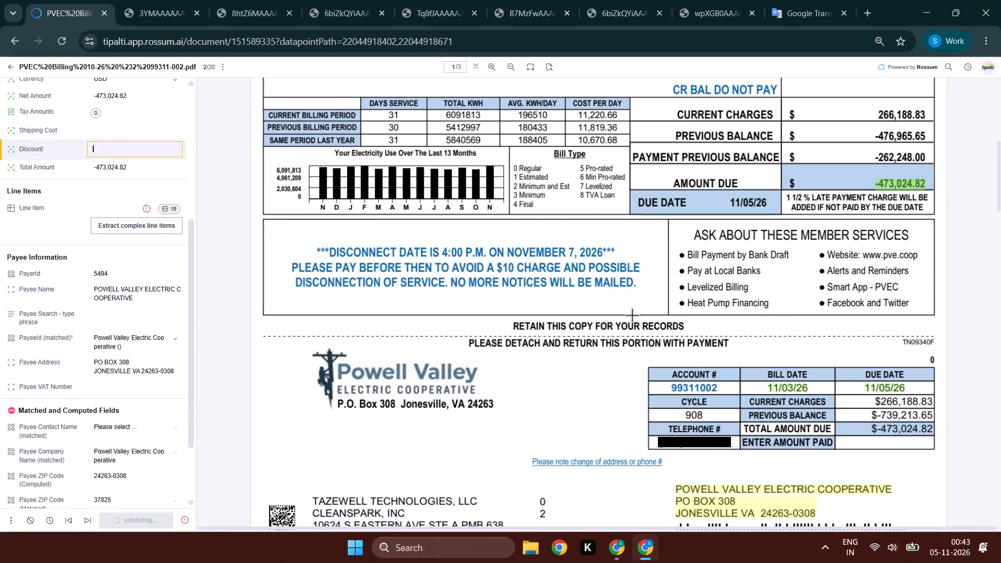
{"action": "key", "text": "Tab"}
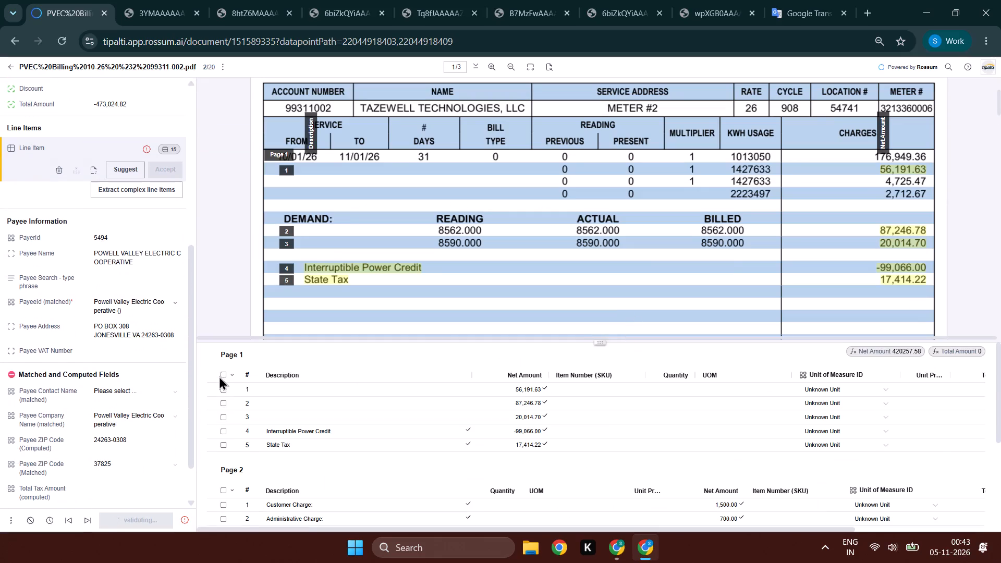
{"action": "left_click", "coordinate": [221, 374]}
{"action": "left_click", "coordinate": [316, 363]}
Validate the description, quantity and UOM cells of the Customer Charge line on page 2.
{"action": "left_click", "coordinate": [343, 393]}
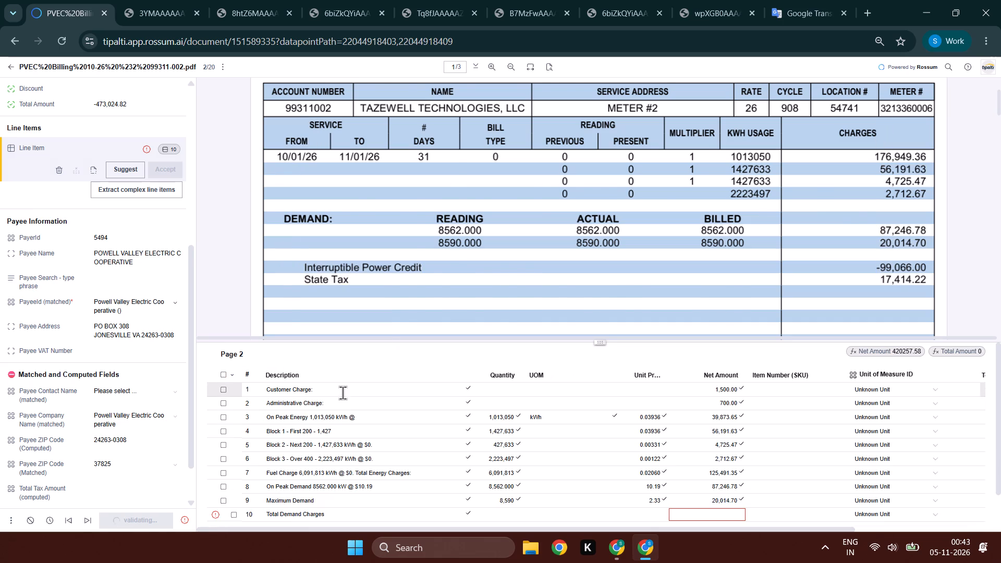
{"action": "key", "text": "Tab"}
{"action": "key", "text": "Tab"}
{"action": "key", "text": "Tab"}
Trim the descriptions of lines 3 to 7 to On Peak Energy, Block 1 - First 200, Block 2 - Next 200, Block 3 - Over 400 and Fuel Charge.
{"action": "left_click", "coordinate": [441, 262]}
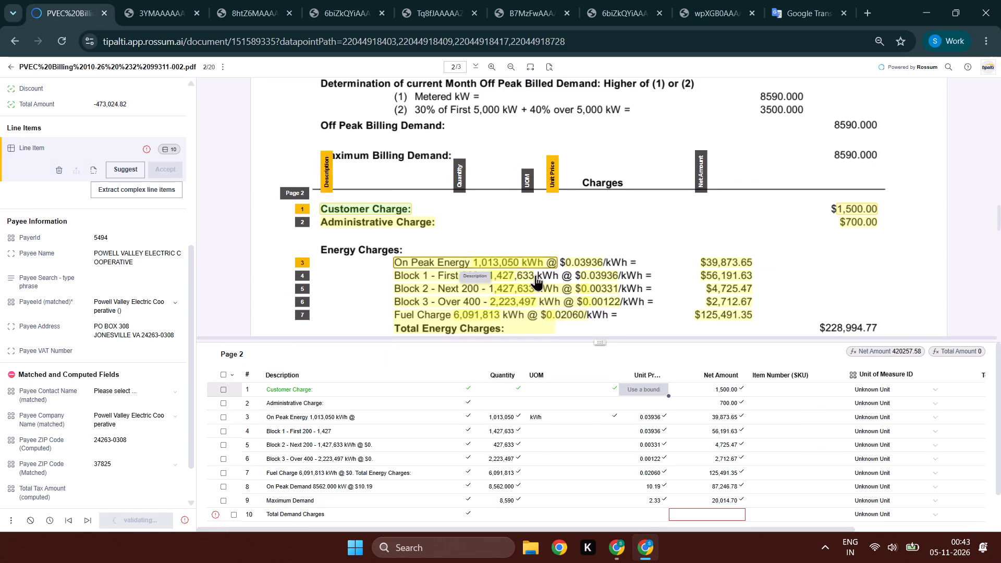
{"action": "left_click_drag", "start_coordinate": [557, 268], "coordinate": [472, 271]}
{"action": "key", "text": "Down"}
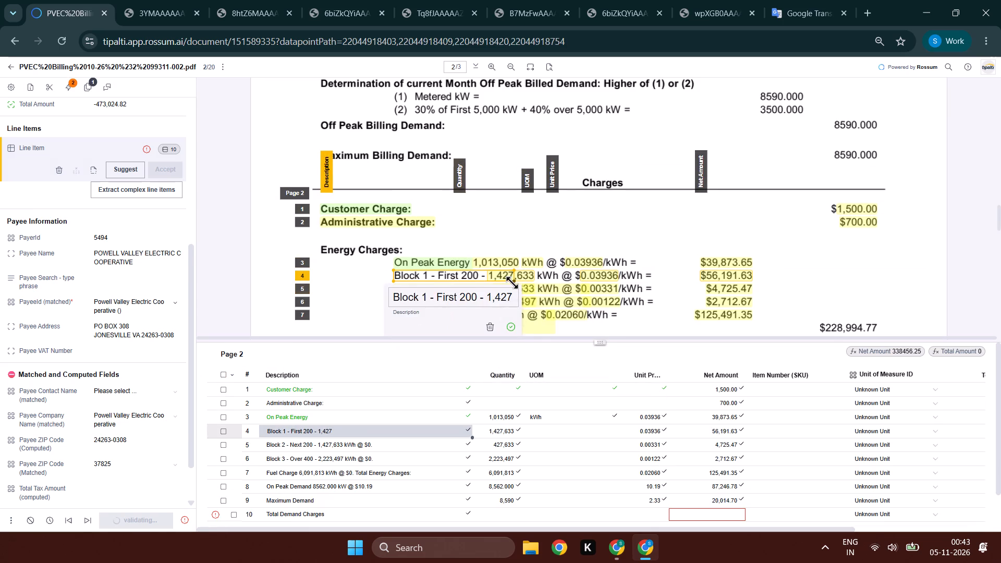
{"action": "left_click_drag", "start_coordinate": [512, 283], "coordinate": [481, 283]}
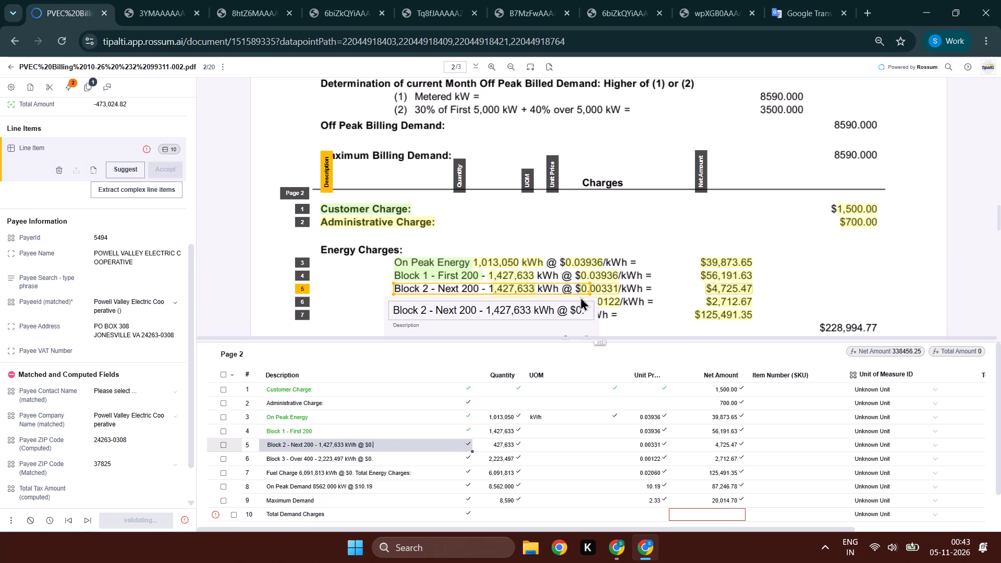
{"action": "left_click_drag", "start_coordinate": [588, 295], "coordinate": [492, 292]}
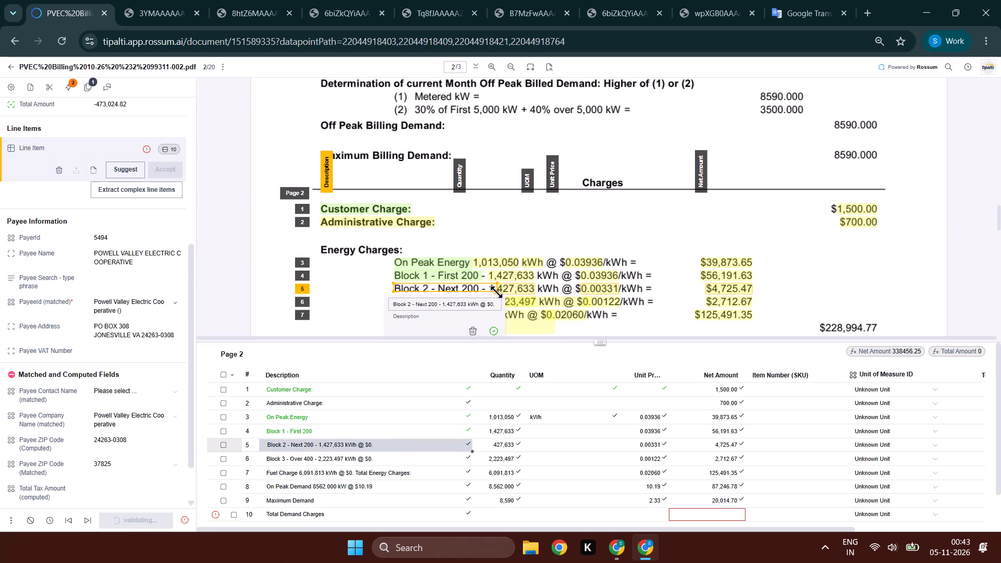
{"action": "left_click_drag", "start_coordinate": [496, 292], "coordinate": [482, 296]}
{"action": "key", "text": "Down"}
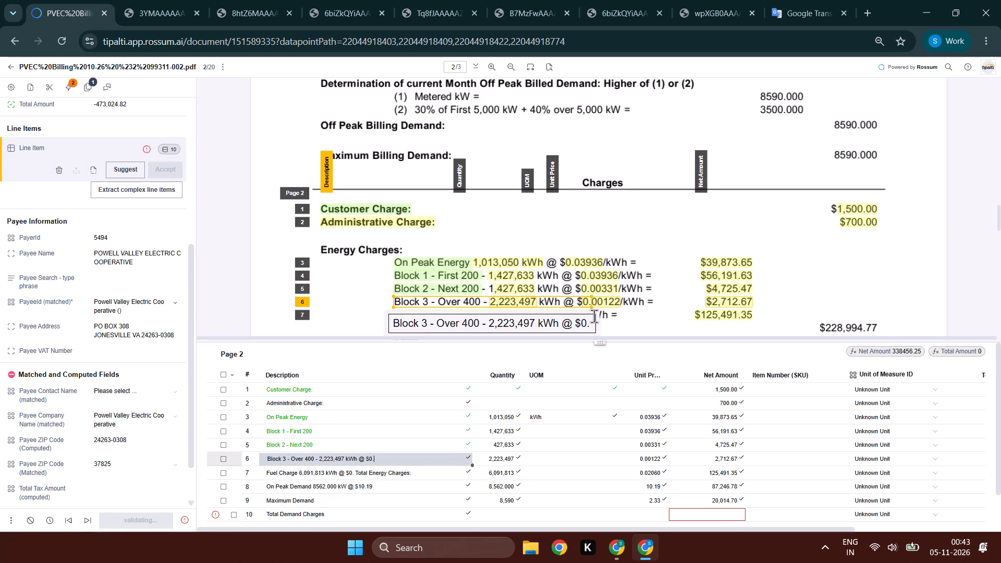
{"action": "left_click_drag", "start_coordinate": [592, 308], "coordinate": [489, 310]}
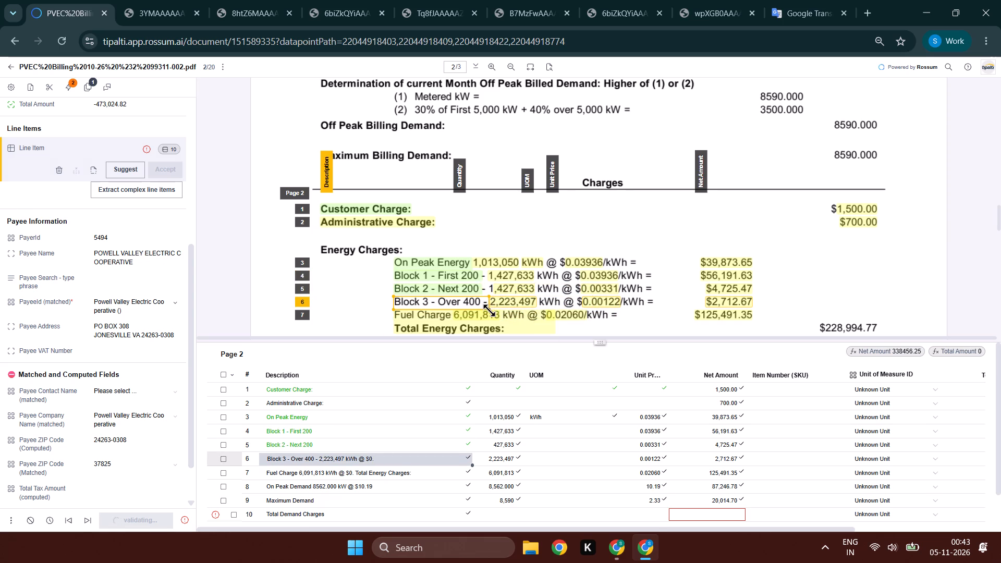
{"action": "left_click_drag", "start_coordinate": [489, 310], "coordinate": [482, 310]}
{"action": "key", "text": "Down"}
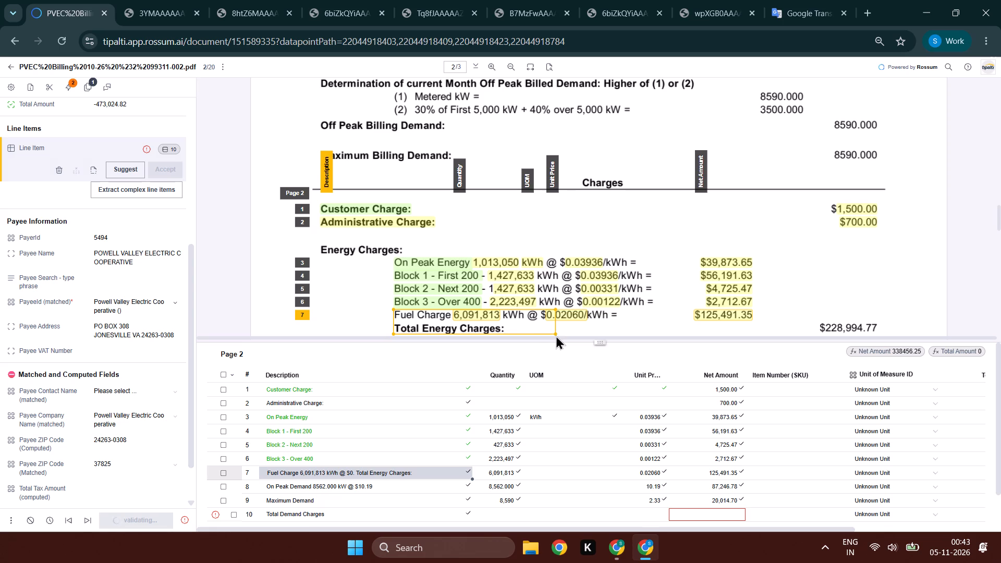
{"action": "left_click_drag", "start_coordinate": [553, 333], "coordinate": [452, 267]}
Capture kWh from the bill as the UOM for the Block 1, Block 2, Block 3 and Fuel Charge lines.
{"action": "left_click", "coordinate": [551, 430]}
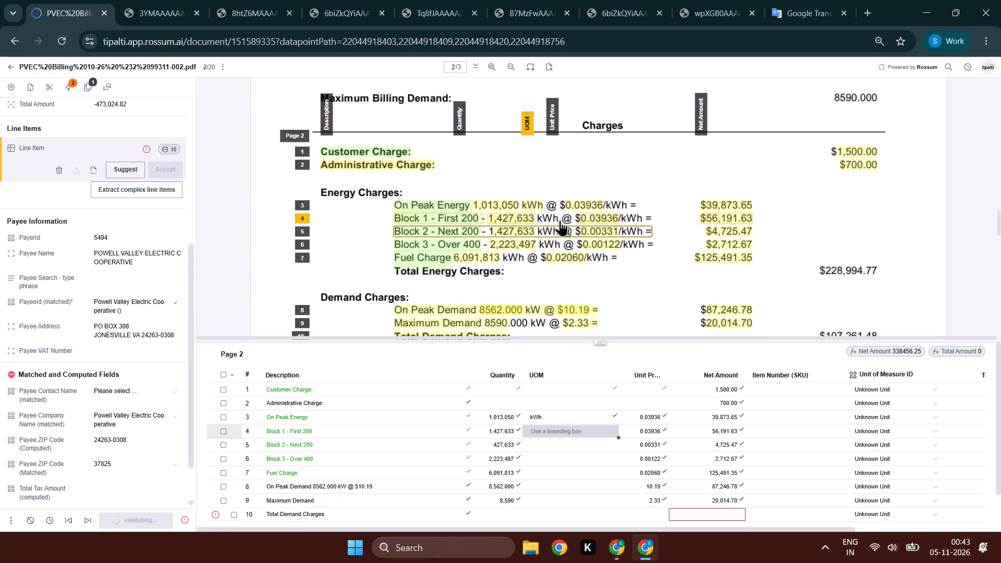
{"action": "left_click_drag", "start_coordinate": [560, 215], "coordinate": [539, 228]}
{"action": "left_click_drag", "start_coordinate": [539, 228], "coordinate": [537, 225]}
{"action": "key", "text": "Down"}
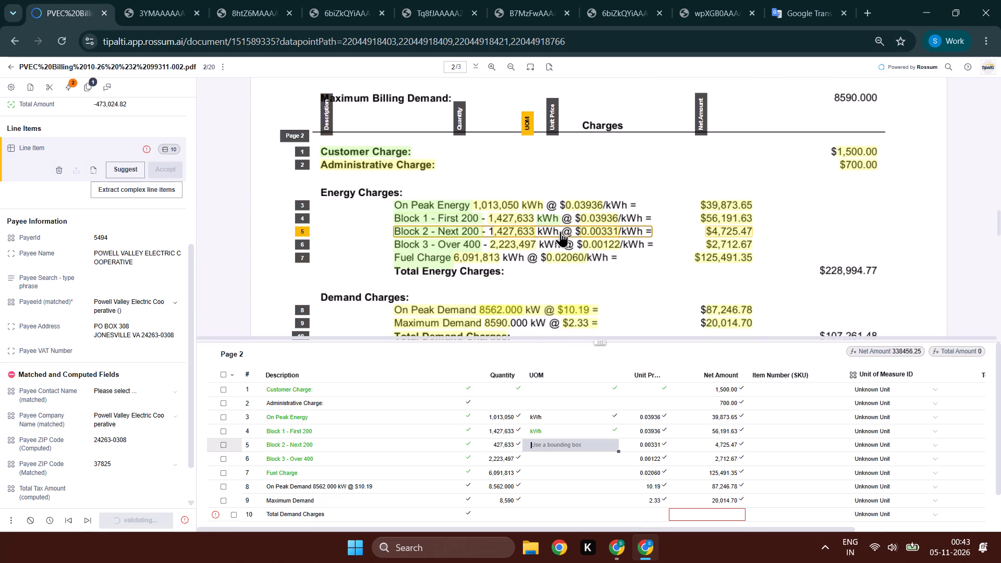
{"action": "left_click_drag", "start_coordinate": [560, 230], "coordinate": [535, 237]}
{"action": "left_click_drag", "start_coordinate": [554, 228], "coordinate": [546, 246]}
{"action": "left_click_drag", "start_coordinate": [561, 228], "coordinate": [538, 238]}
{"action": "key", "text": "Down"}
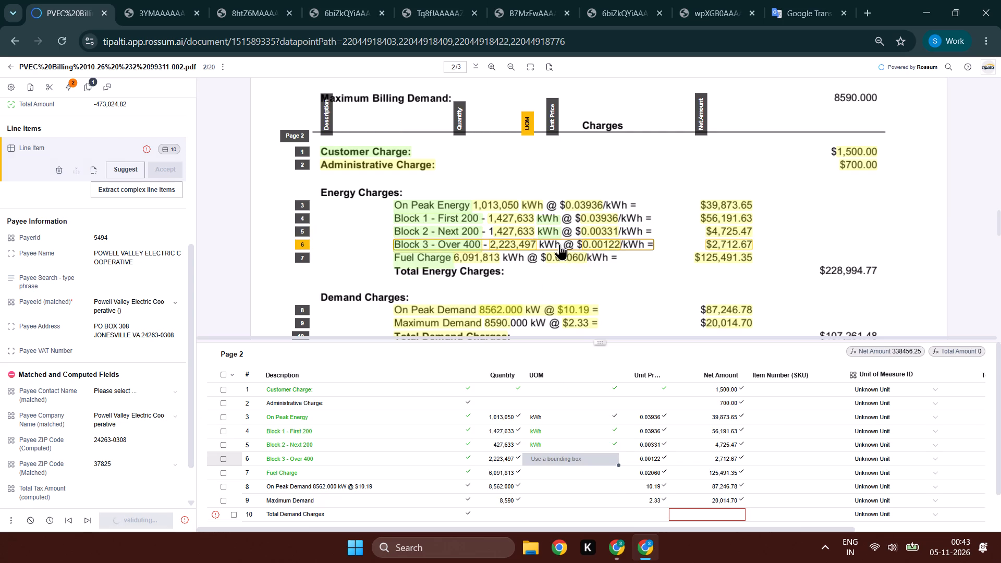
{"action": "left_click_drag", "start_coordinate": [560, 243], "coordinate": [539, 252]}
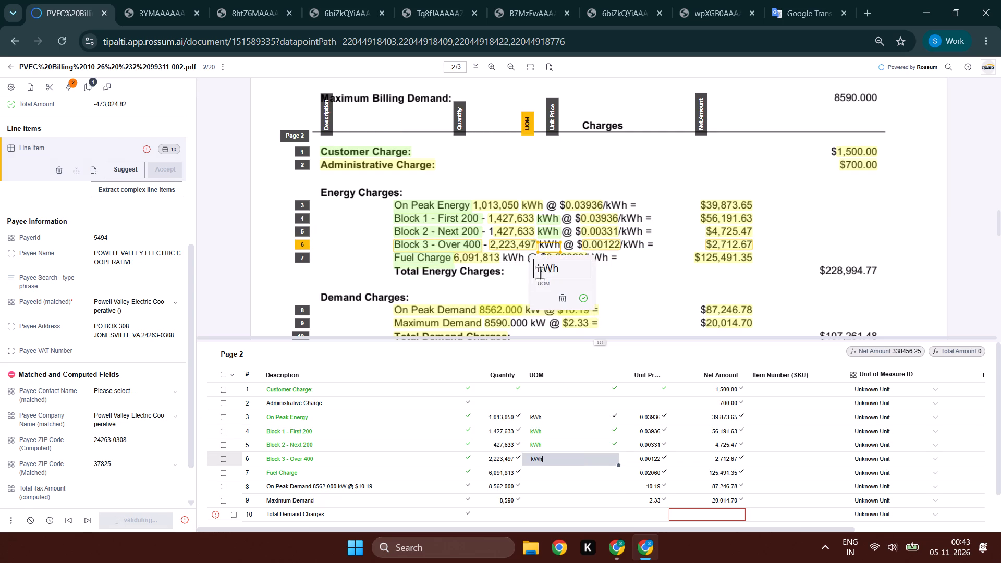
{"action": "key", "text": "Down"}
{"action": "left_click_drag", "start_coordinate": [524, 254], "coordinate": [504, 267]}
Trim line 8's description to On Peak Demand and capture kW from the bill as its UOM.
{"action": "left_click", "coordinate": [434, 315]}
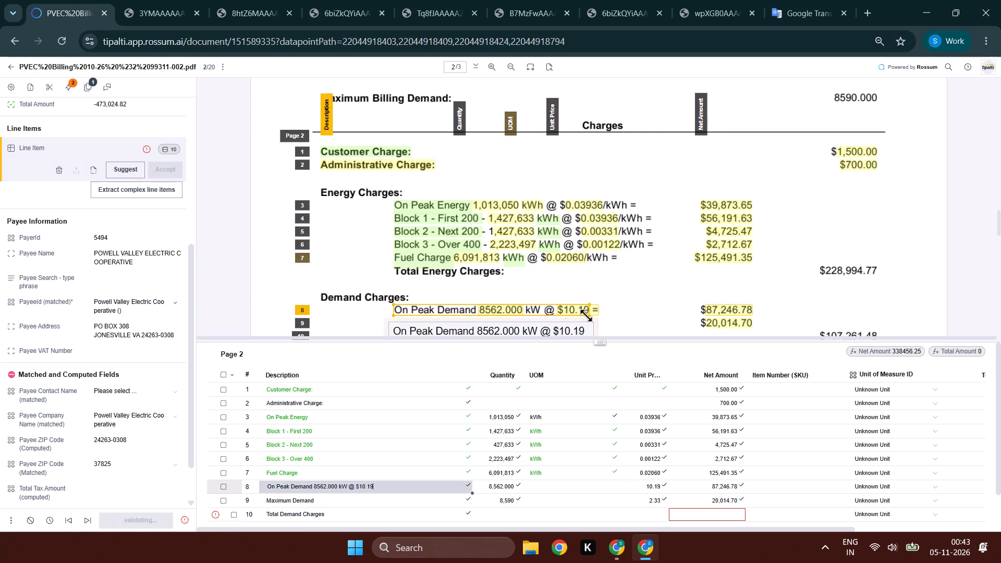
{"action": "left_click_drag", "start_coordinate": [588, 315], "coordinate": [475, 313]}
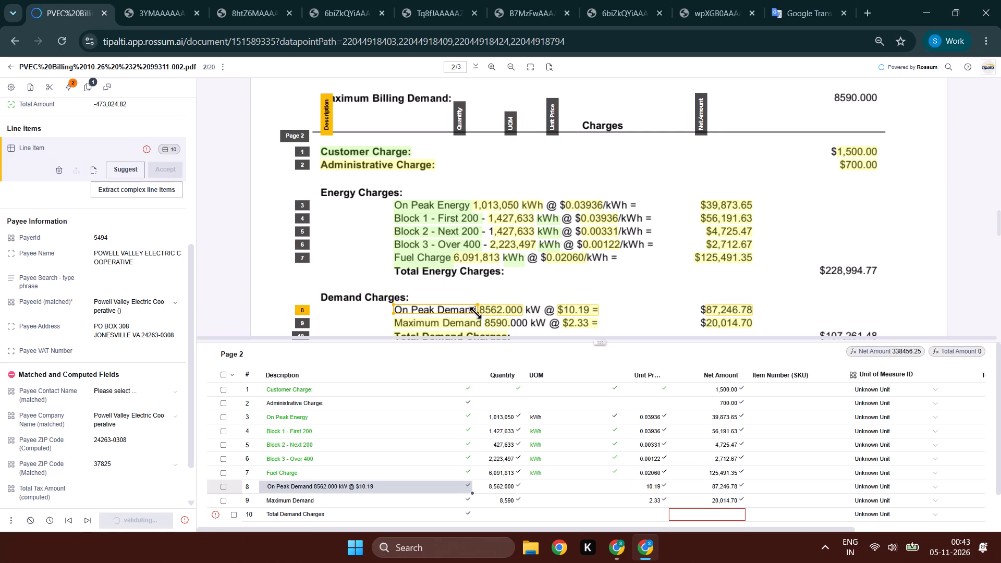
{"action": "key", "text": "Tab"}
{"action": "key", "text": "Tab"}
{"action": "left_click_drag", "start_coordinate": [544, 299], "coordinate": [520, 312]}
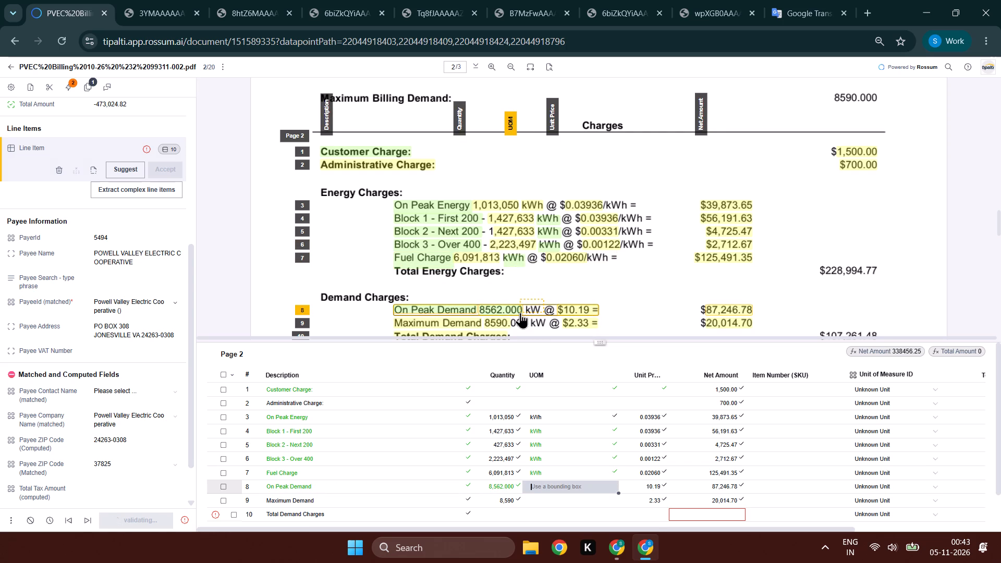
{"action": "left_click_drag", "start_coordinate": [520, 312], "coordinate": [520, 313]}
Extend the Maximum Demand line's quantity to 8590.000 and capture kW from the bill as its UOM.
{"action": "left_click", "coordinate": [469, 322]}
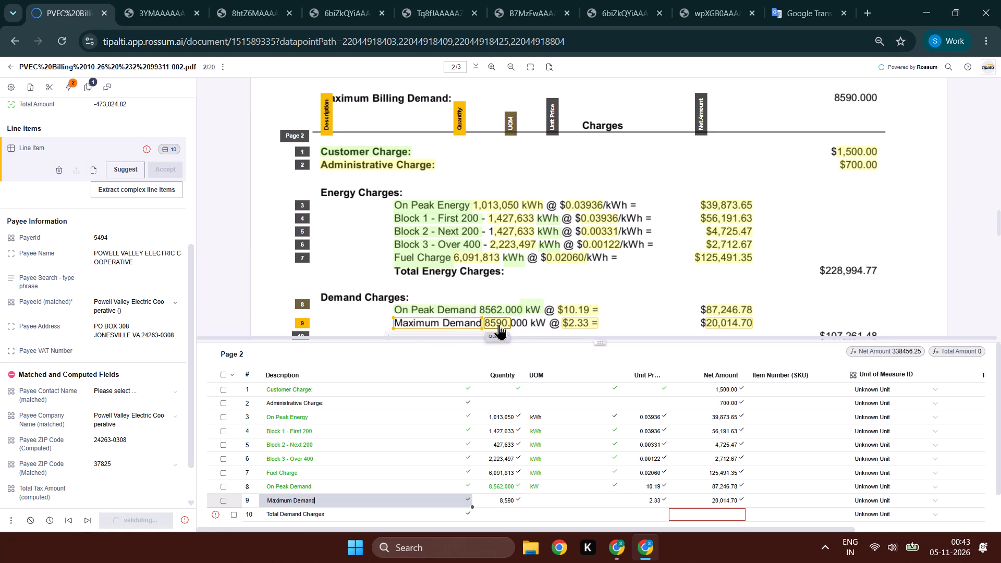
{"action": "key", "text": "Tab"}
{"action": "left_click_drag", "start_coordinate": [510, 325], "coordinate": [528, 283]}
{"action": "key", "text": "Tab"}
{"action": "left_click_drag", "start_coordinate": [547, 173], "coordinate": [537, 177]}
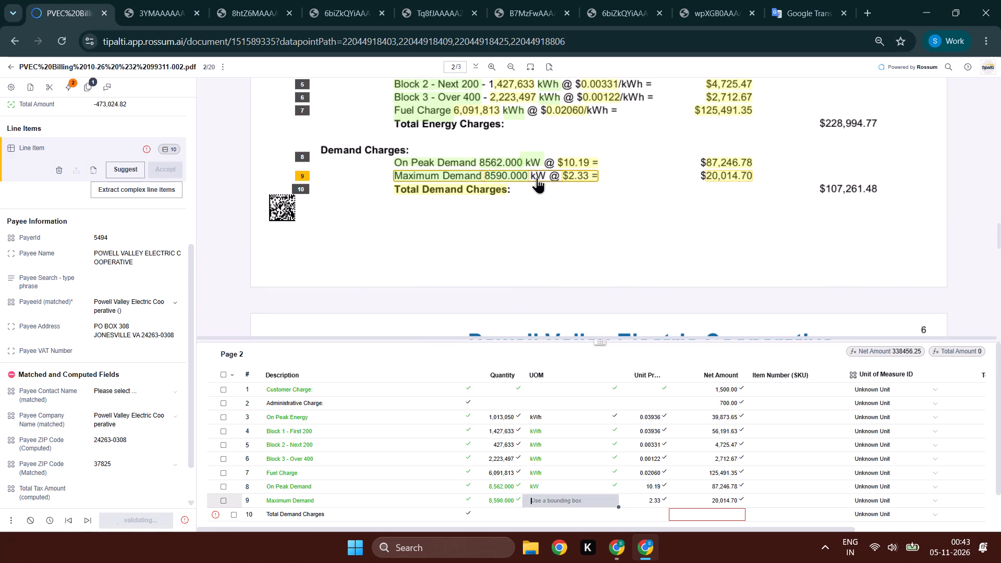
{"action": "left_click_drag", "start_coordinate": [537, 177], "coordinate": [531, 186]}
{"action": "key", "text": "Tab"}
Delete the Total Demand Charges row from the page 2 line items.
{"action": "left_click", "coordinate": [446, 192]}
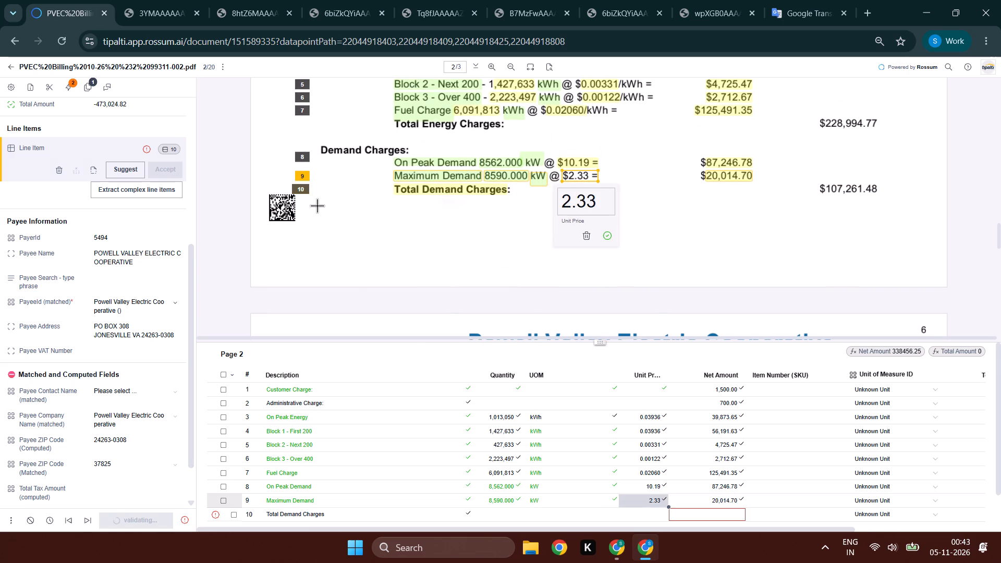
{"action": "left_click", "coordinate": [297, 187]}
{"action": "left_click", "coordinate": [341, 188]}
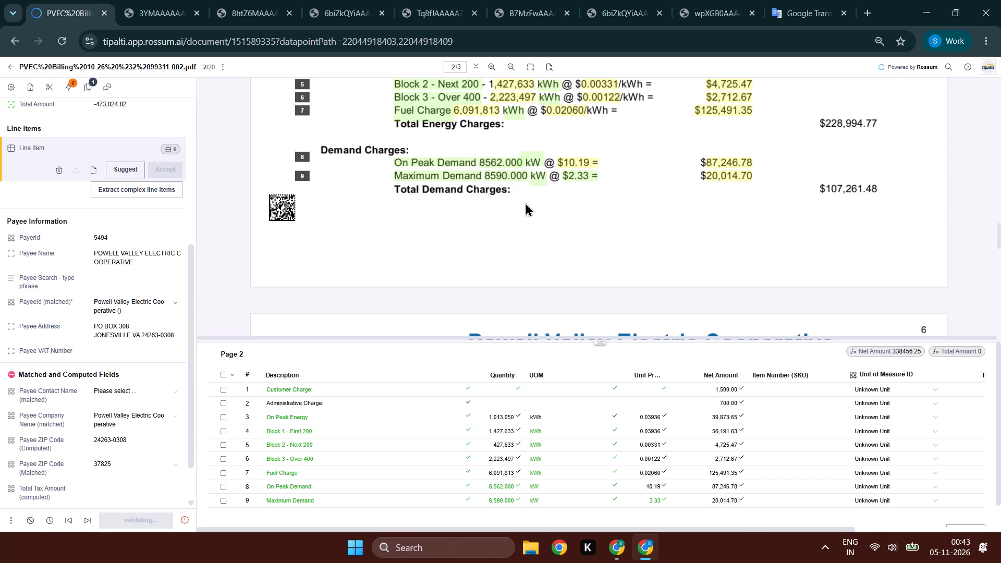
Add a page 3 line item for the facilities rental charge, capturing the "< than 46 kV" description, quantity 10000.000 and UOM kW.
{"action": "scroll", "coordinate": [527, 202], "scroll_direction": "down", "scroll_amount": 5}
{"action": "key", "text": "ctrl+shift+a"}
{"action": "key", "text": "Tab"}
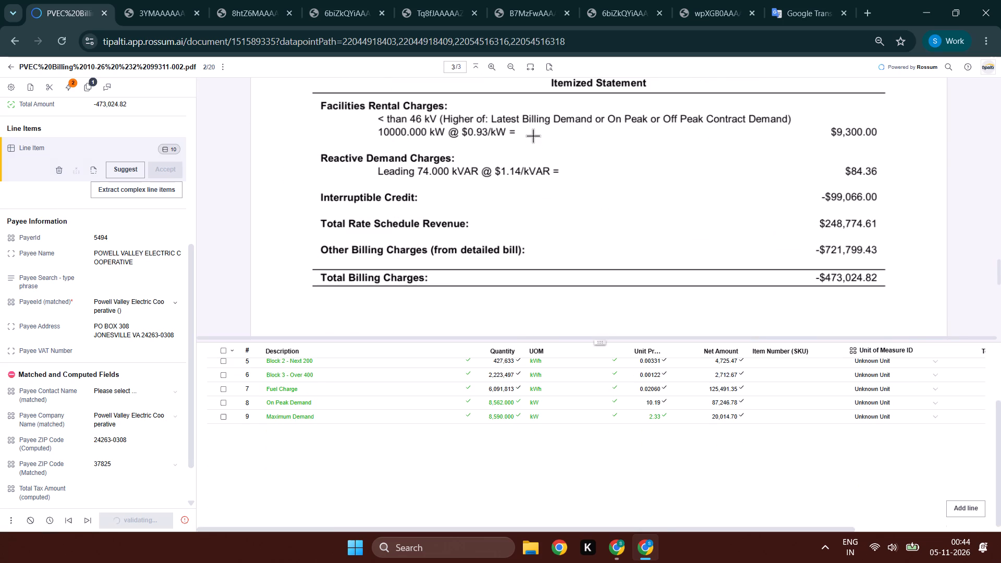
{"action": "left_click_drag", "start_coordinate": [369, 116], "coordinate": [798, 125]}
{"action": "key", "text": "Tab"}
{"action": "key", "text": "Tab"}
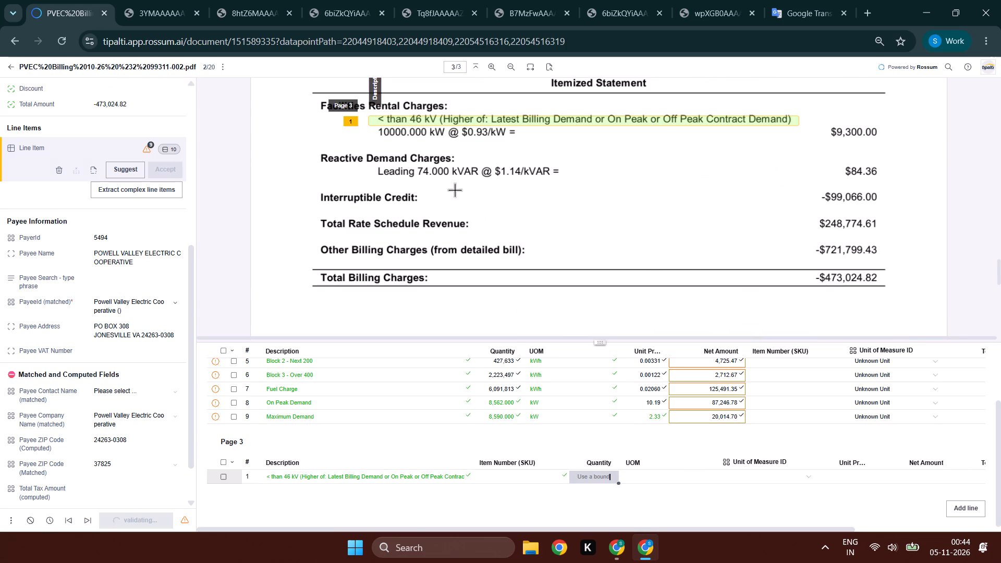
{"action": "left_click_drag", "start_coordinate": [371, 137], "coordinate": [429, 128]}
{"action": "key", "text": "Tab"}
{"action": "key", "text": "Tab"}
{"action": "left_click_drag", "start_coordinate": [449, 128], "coordinate": [430, 149]}
Capture unit price 0.93 and net amount 9,300.00 for the facilities rental line.
{"action": "key", "text": "Tab"}
{"action": "key", "text": "Tab"}
{"action": "key", "text": "Tab"}
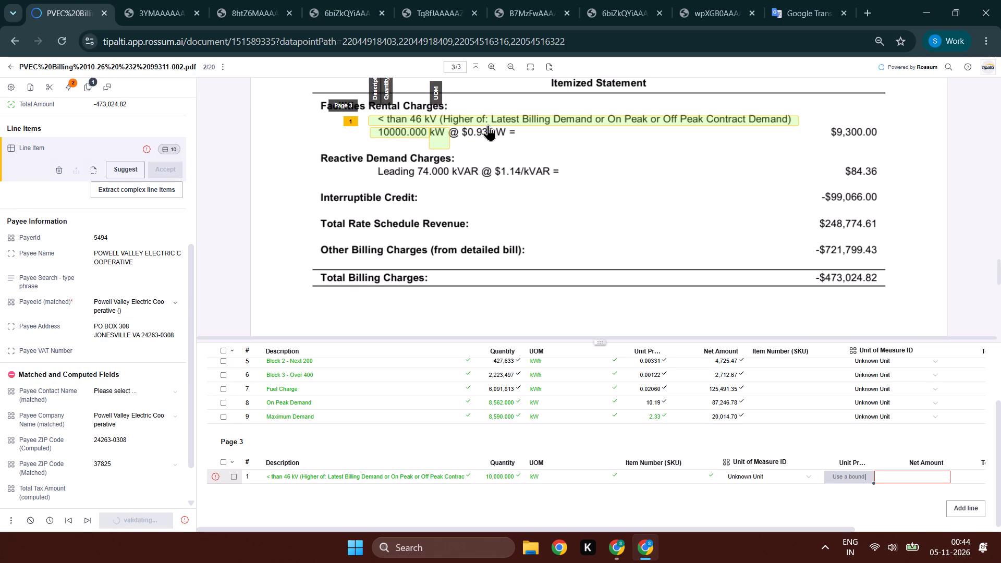
{"action": "left_click_drag", "start_coordinate": [486, 128], "coordinate": [462, 149]}
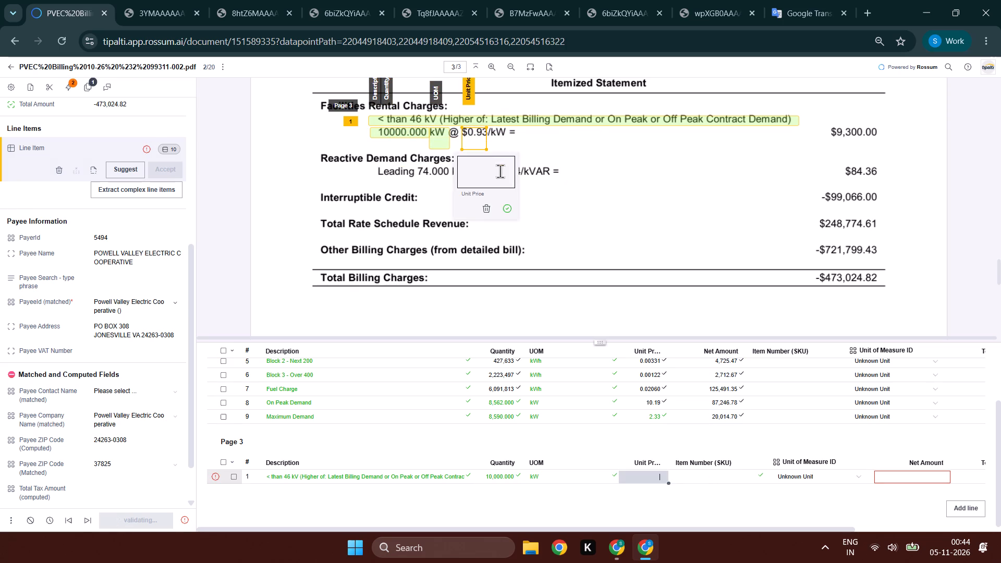
{"action": "key", "text": "Tab"}
{"action": "key", "text": "Tab"}
{"action": "key", "text": "Tab"}
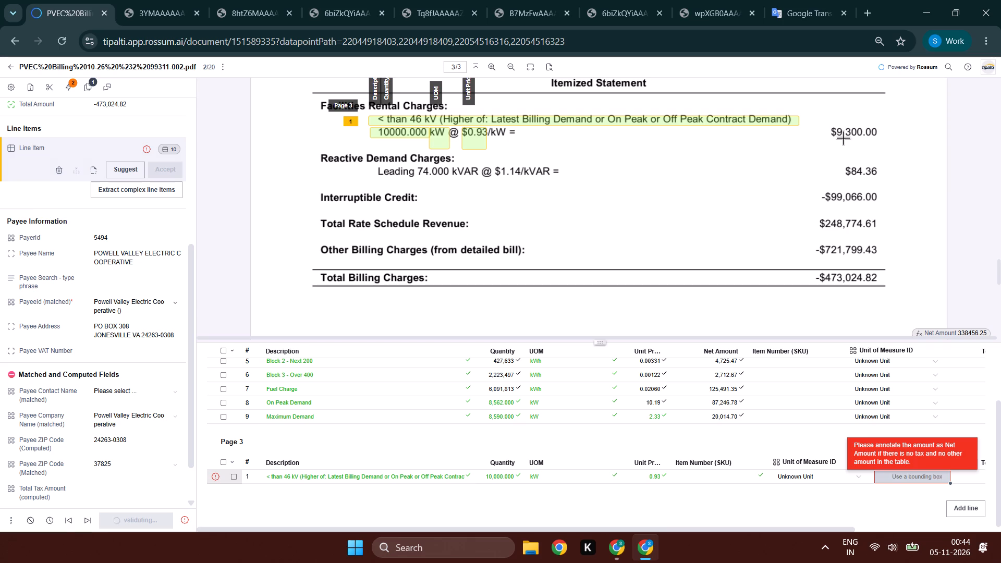
{"action": "left_click", "coordinate": [843, 137]}
Add a line item for the reactive demand charge, capturing the Leading description and quantity 74.000.
{"action": "key", "text": "ctrl+shift+a"}
{"action": "key", "text": "Tab"}
{"action": "left_click_drag", "start_coordinate": [368, 170], "coordinate": [421, 183]}
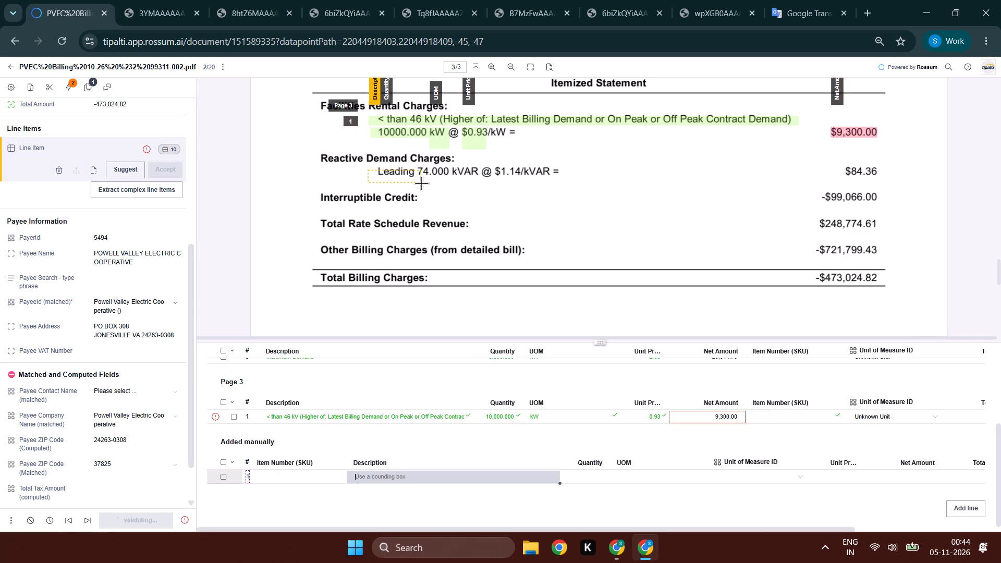
{"action": "left_click_drag", "start_coordinate": [421, 183], "coordinate": [416, 183]}
{"action": "key", "text": "Tab"}
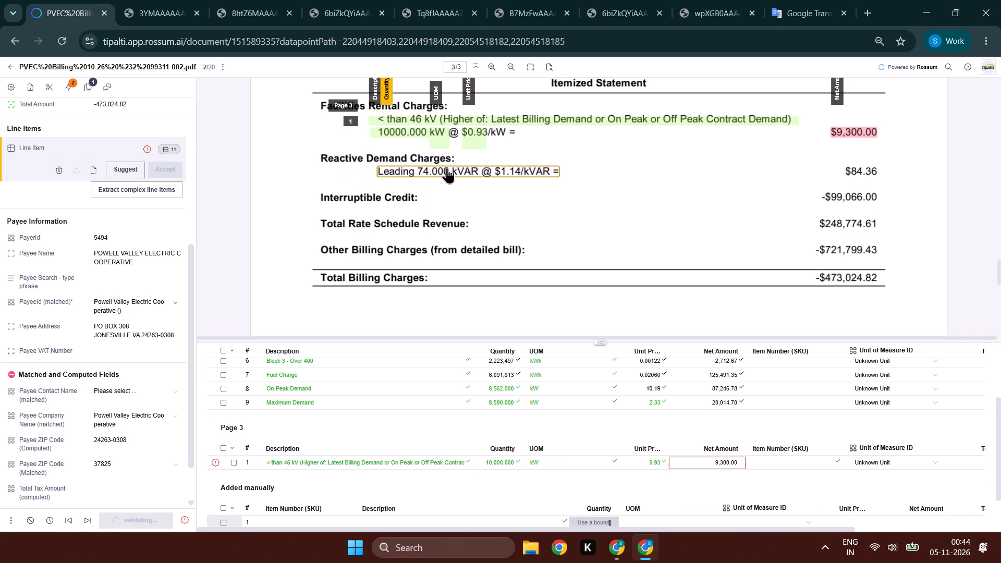
{"action": "left_click_drag", "start_coordinate": [448, 167], "coordinate": [421, 177]}
{"action": "key", "text": "shift+Tab"}
{"action": "left_click_drag", "start_coordinate": [420, 165], "coordinate": [412, 168]}
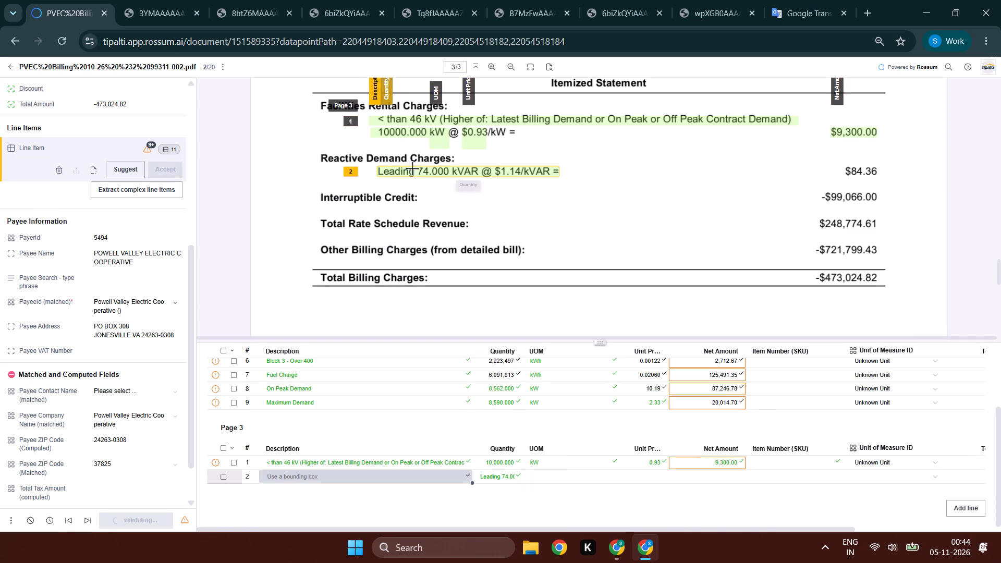
{"action": "left_click_drag", "start_coordinate": [412, 168], "coordinate": [379, 180]}
{"action": "left_click_drag", "start_coordinate": [379, 180], "coordinate": [372, 181]}
{"action": "key", "text": "Tab"}
{"action": "left_click_drag", "start_coordinate": [443, 170], "coordinate": [441, 183]}
{"action": "left_click_drag", "start_coordinate": [449, 168], "coordinate": [425, 189]}
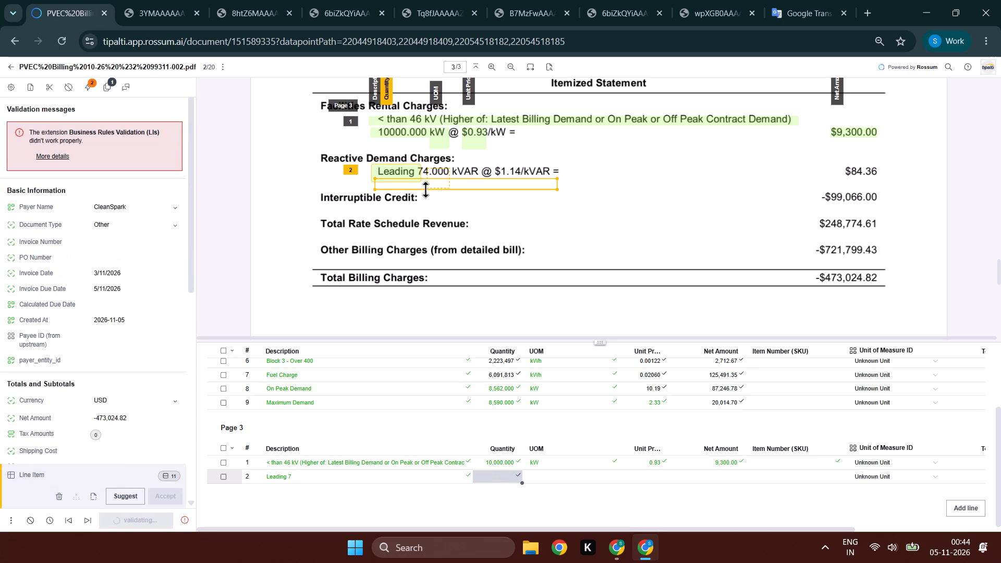
{"action": "left_click_drag", "start_coordinate": [425, 189], "coordinate": [418, 190]}
Capture UOM kVAR, unit price 1.14 and net amount 84.36 for the reactive demand line.
{"action": "key", "text": "Tab"}
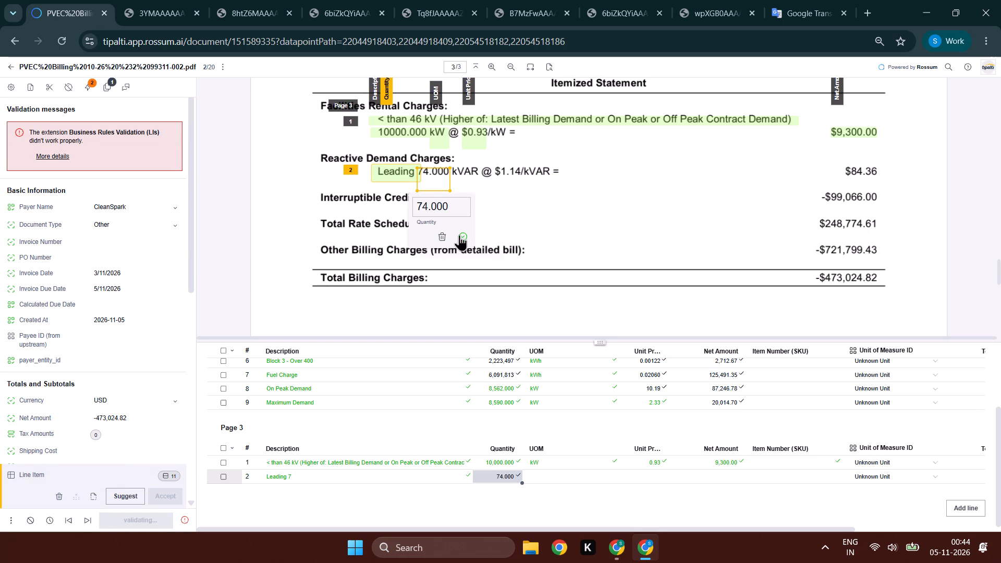
{"action": "left_click_drag", "start_coordinate": [480, 164], "coordinate": [453, 192]}
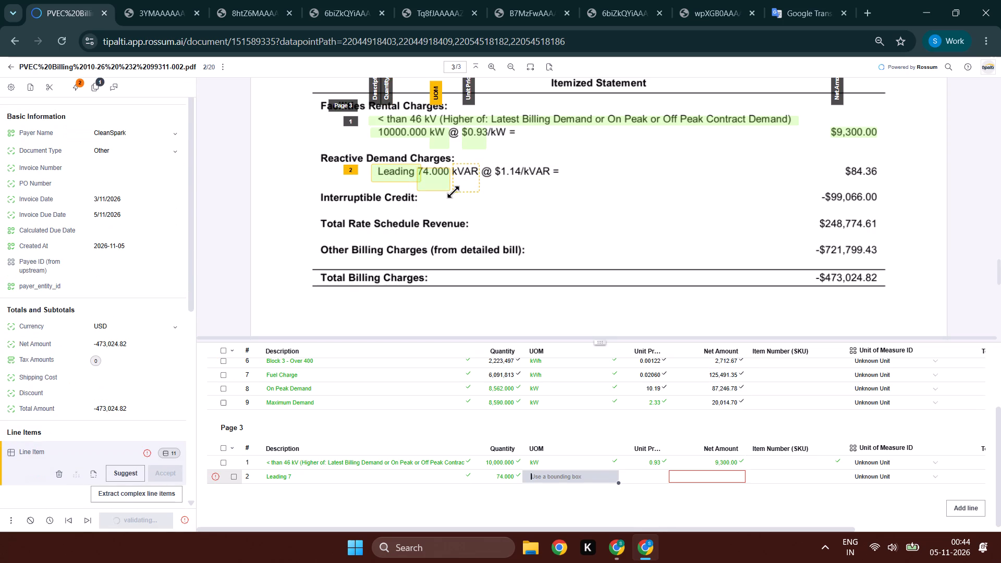
{"action": "left_click", "coordinate": [453, 192]}
{"action": "key", "text": "Tab"}
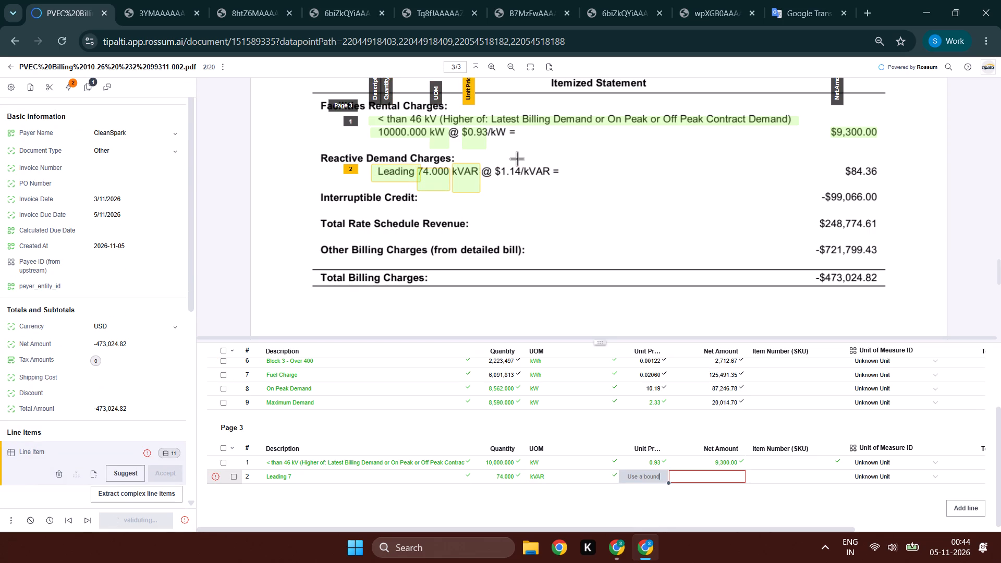
{"action": "left_click_drag", "start_coordinate": [520, 158], "coordinate": [504, 185]}
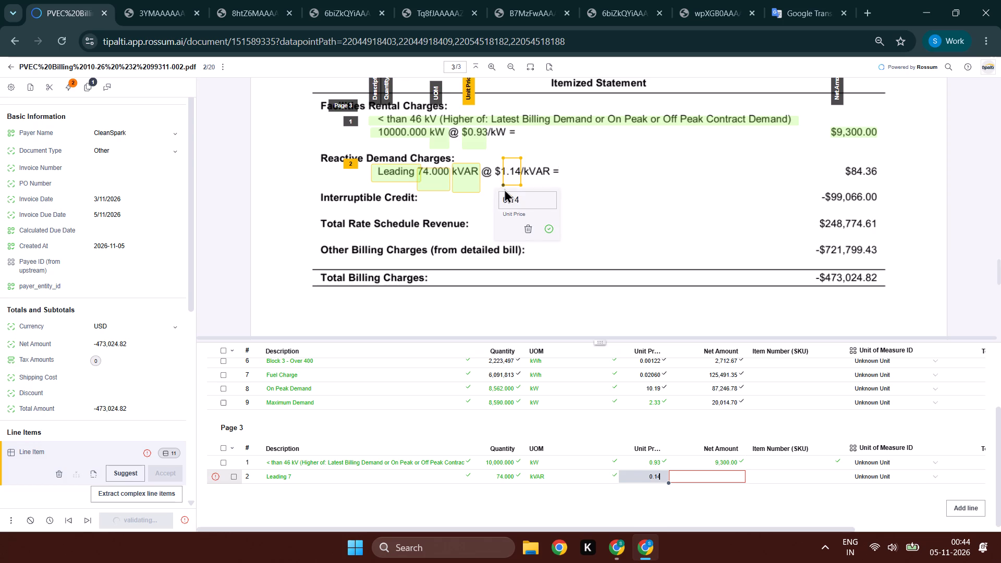
{"action": "left_click_drag", "start_coordinate": [500, 183], "coordinate": [491, 186]}
{"action": "key", "text": "Tab"}
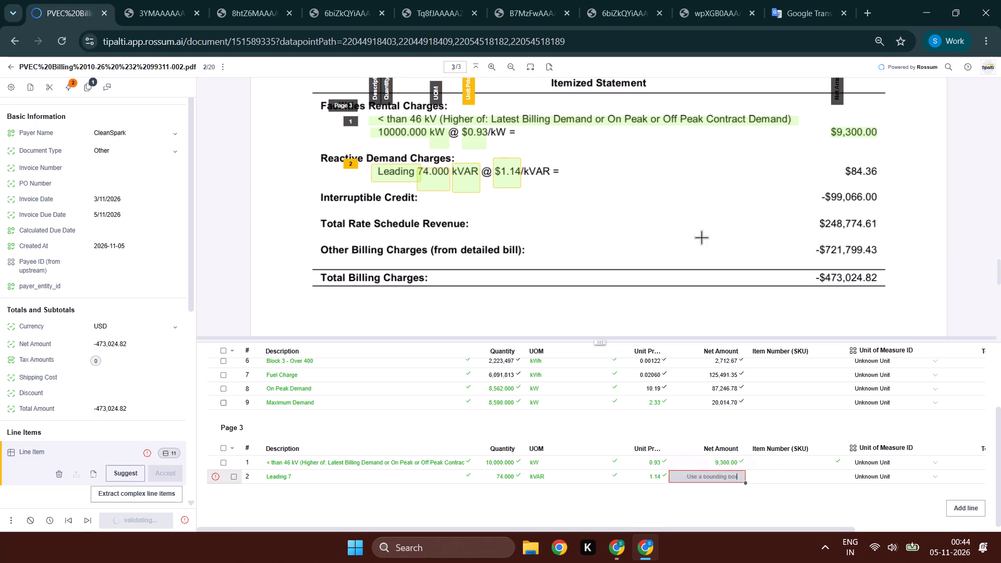
{"action": "left_click", "coordinate": [858, 170]}
Add an Interruptible Credit line item with net amount -99,066.00, leaving quantity, UOM and unit price blank.
{"action": "key", "text": "ctrl+shift+a"}
{"action": "key", "text": "Tab"}
{"action": "left_click", "coordinate": [377, 195]}
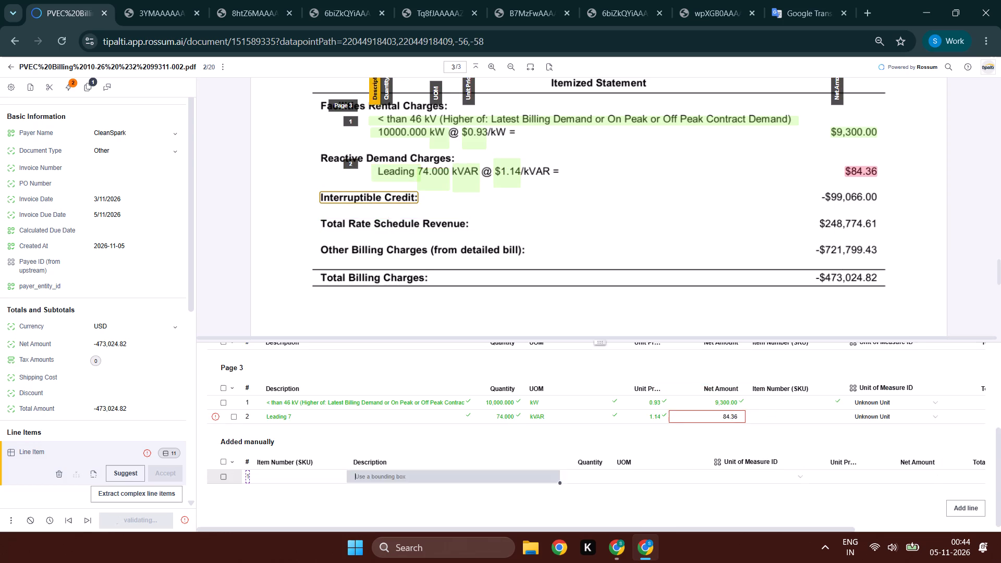
{"action": "key", "text": "Tab"}
{"action": "key", "text": "Tab"}
{"action": "key", "text": "Tab"}
{"action": "key", "text": "Tab"}
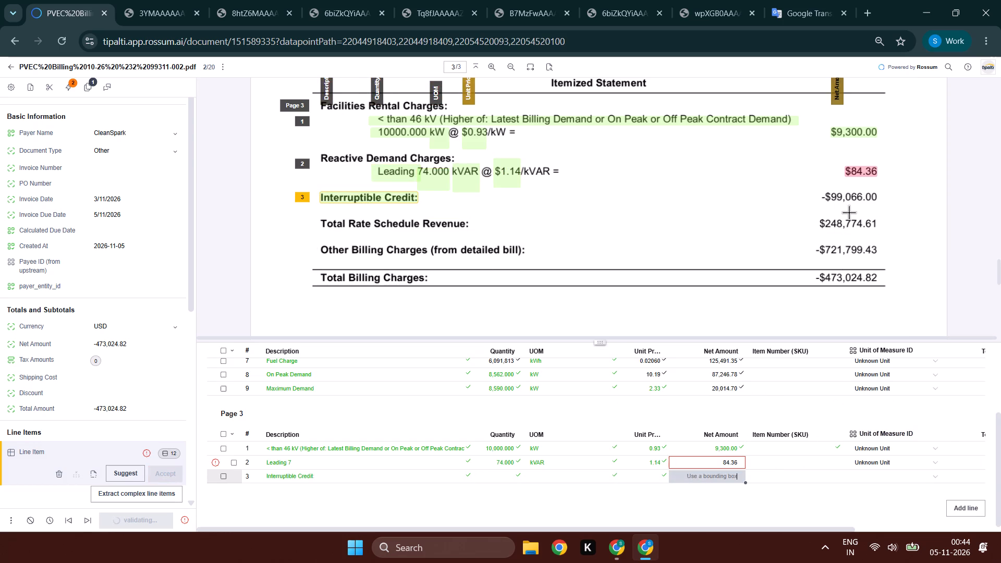
{"action": "left_click", "coordinate": [846, 194]}
Add a line item for Other Billing Charges (from detailed bill) with net amount -721,799.43.
{"action": "key", "text": "ctrl+shift+a"}
{"action": "key", "text": "Tab"}
{"action": "left_click", "coordinate": [375, 251]}
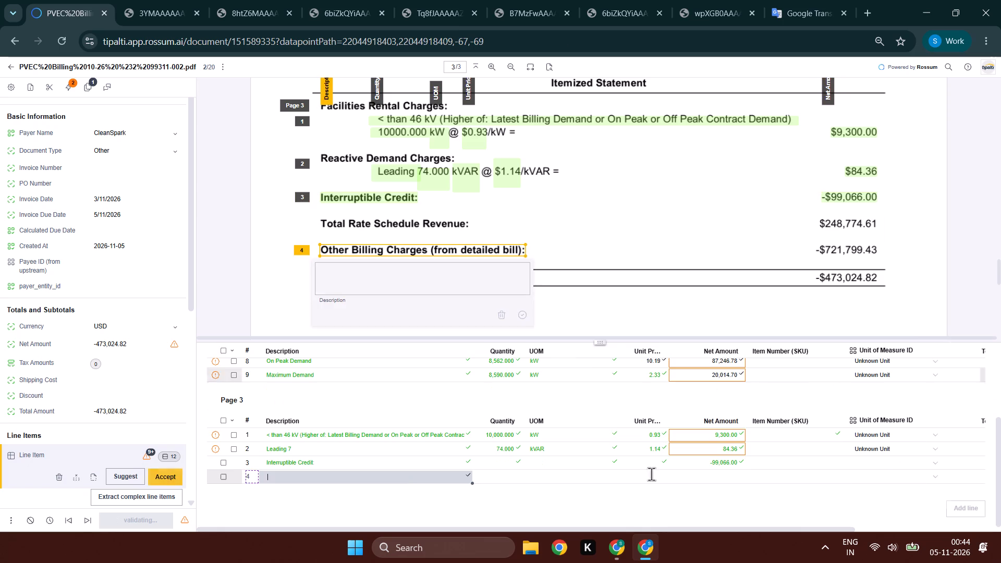
{"action": "left_click", "coordinate": [693, 475]}
{"action": "left_click", "coordinate": [840, 243]}
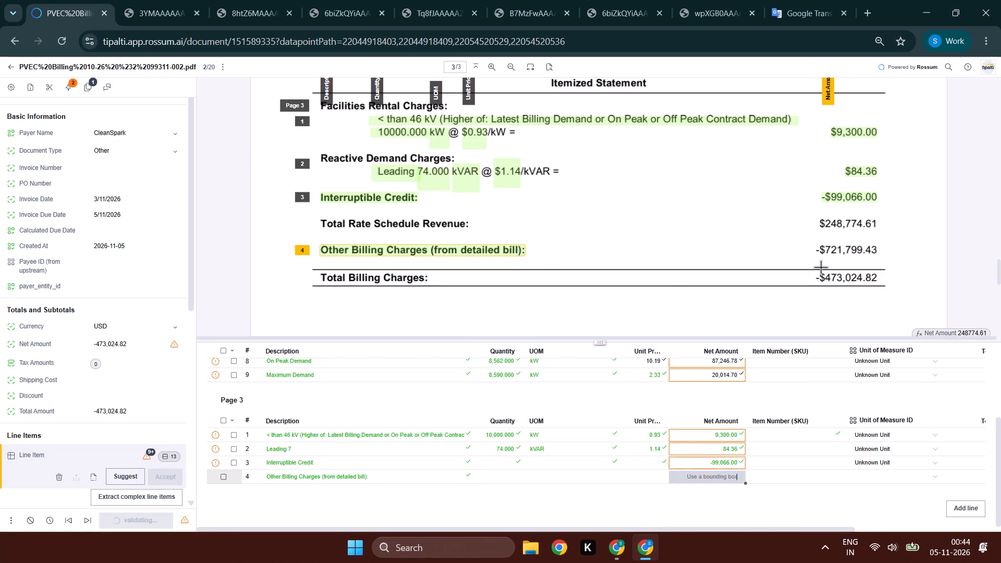
{"action": "left_click", "coordinate": [839, 254]}
Validate the Payee Name, Payee Search and matched PayeeId fields of the document.
{"action": "scroll", "coordinate": [108, 391], "scroll_direction": "down", "scroll_amount": 4}
{"action": "left_click", "coordinate": [123, 313]}
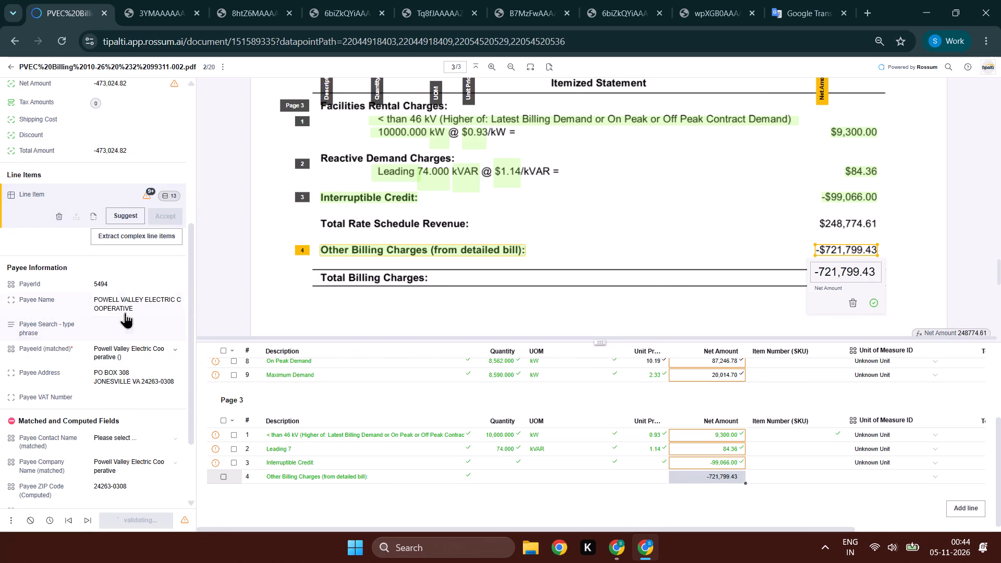
{"action": "key", "text": "Tab"}
{"action": "key", "text": "Tab"}
{"action": "key", "text": "Tab"}
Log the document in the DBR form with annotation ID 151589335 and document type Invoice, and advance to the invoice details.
{"action": "double_click", "coordinate": [276, 41]}
{"action": "key", "text": "ctrl+c"}
{"action": "key", "text": "ctrl+c"}
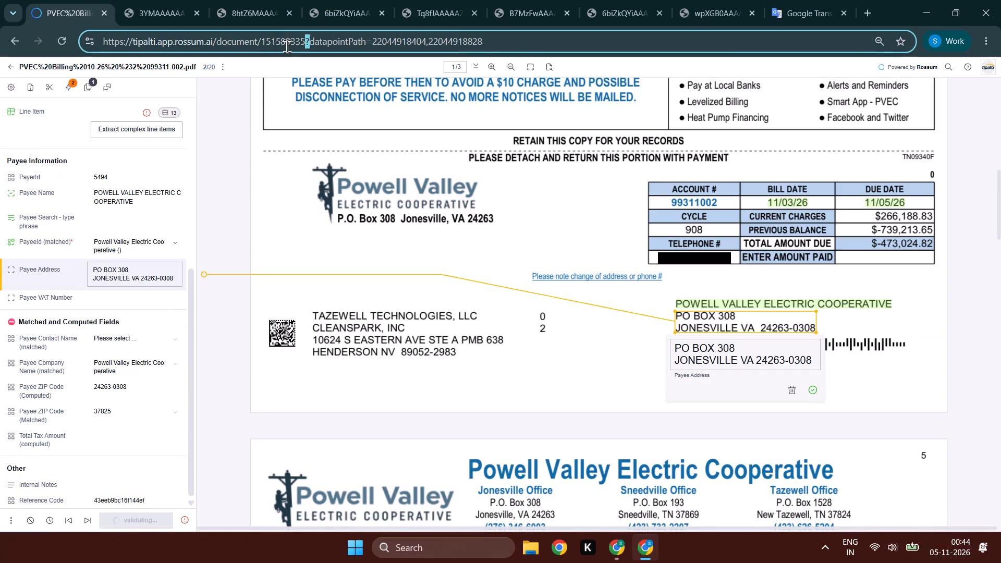
{"action": "double_click", "coordinate": [287, 46]}
{"action": "key", "text": "ctrl+c"}
{"action": "key", "text": "ctrl+c"}
{"action": "key", "text": "alt+Tab"}
{"action": "left_click", "coordinate": [379, 258], "text": "ctrl"}
{"action": "key", "text": "ctrl+v"}
{"action": "left_click_drag", "start_coordinate": [377, 316], "coordinate": [375, 323]}
{"action": "left_click_drag", "start_coordinate": [374, 344], "coordinate": [374, 350]}
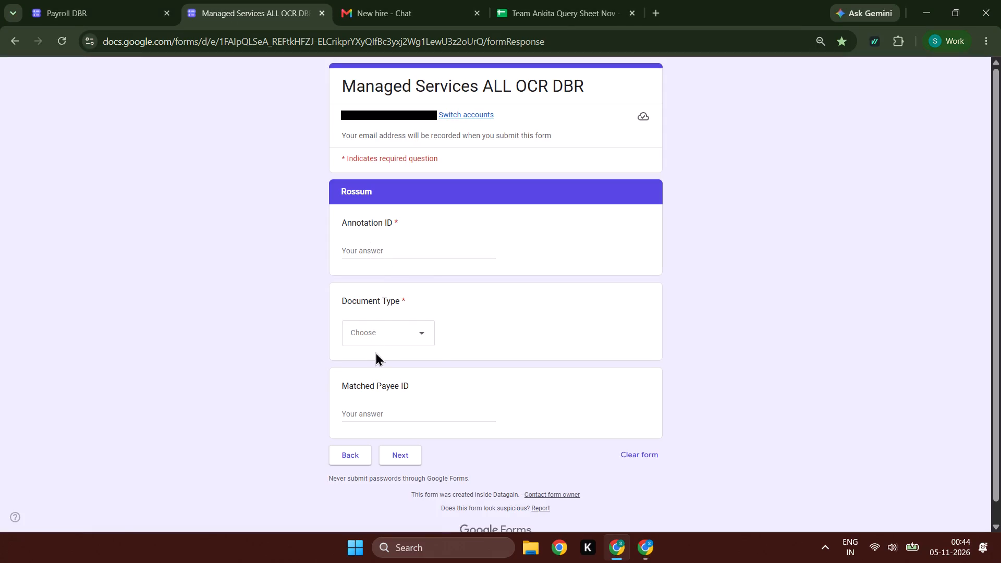
{"action": "left_click_drag", "start_coordinate": [392, 324], "coordinate": [392, 334]}
{"action": "left_click", "coordinate": [380, 363]}
{"action": "left_click", "coordinate": [393, 252], "text": "ctrl"}
{"action": "key", "text": "ctrl+v"}
{"action": "double_click", "coordinate": [388, 462]}
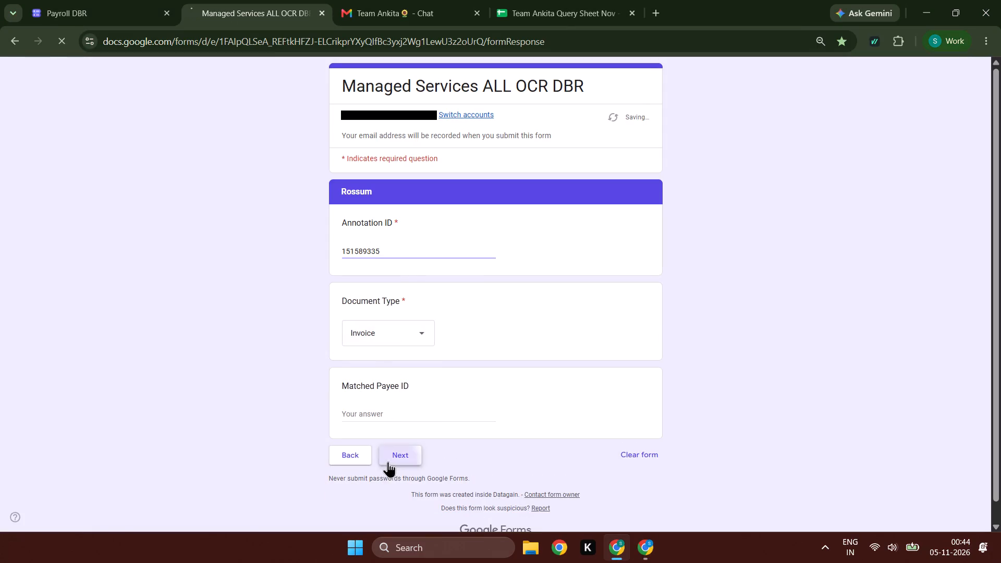
Copy the payer name CleanSpark from Rossum into the form's Payer field and set Review to R.
{"action": "key", "text": "alt+Tab"}
{"action": "scroll", "coordinate": [126, 332], "scroll_direction": "up", "scroll_amount": 7}
{"action": "left_click", "coordinate": [127, 142]}
{"action": "left_click", "coordinate": [129, 109], "text": "ctrl"}
{"action": "key", "text": "ctrl+c"}
{"action": "key", "text": "ctrl+c"}
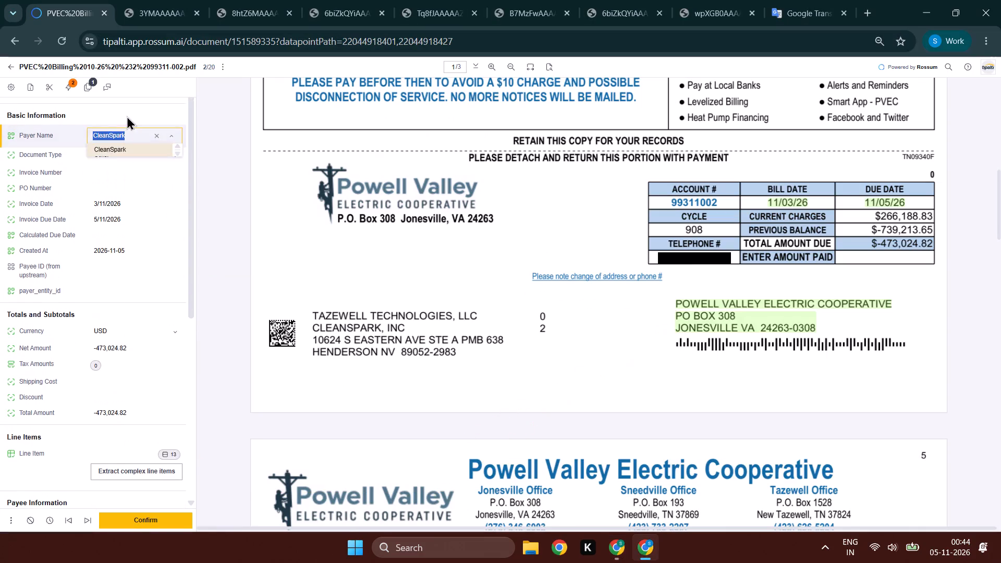
{"action": "key", "text": "alt+Tab"}
{"action": "left_click", "coordinate": [375, 249], "text": "ctrl"}
{"action": "key", "text": "ctrl+v"}
{"action": "left_click", "coordinate": [373, 338]}
{"action": "left_click", "coordinate": [370, 363]}
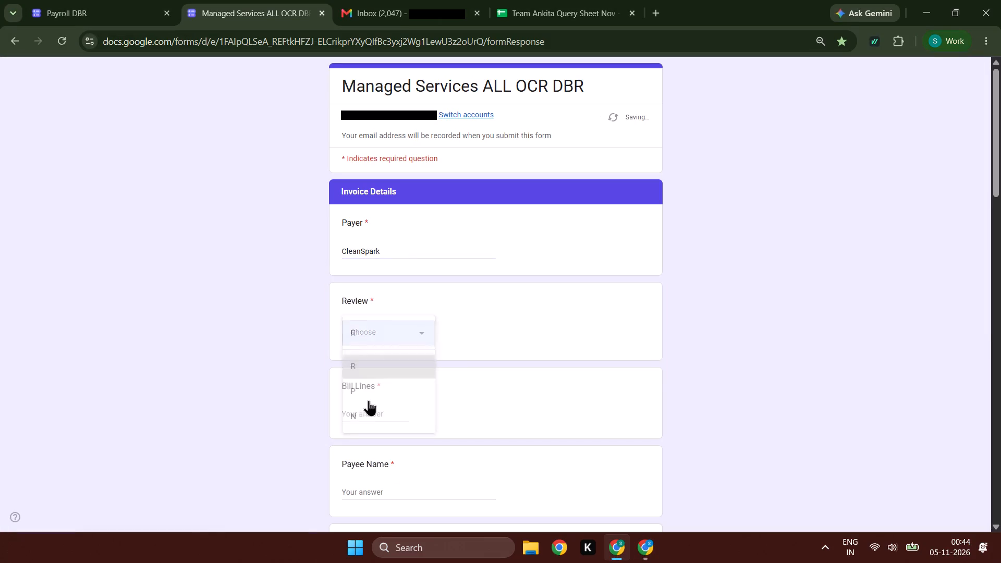
Check the document's line item count in Rossum and set Bill Lines to 13 in the form.
{"action": "left_click", "coordinate": [367, 411]}
{"action": "key", "text": "alt+Tab"}
{"action": "scroll", "coordinate": [0, 405], "scroll_direction": "down", "scroll_amount": 2}
{"action": "key", "text": "alt+Tab"}
{"action": "type", "text": "13"}
{"action": "key", "text": "Tab"}
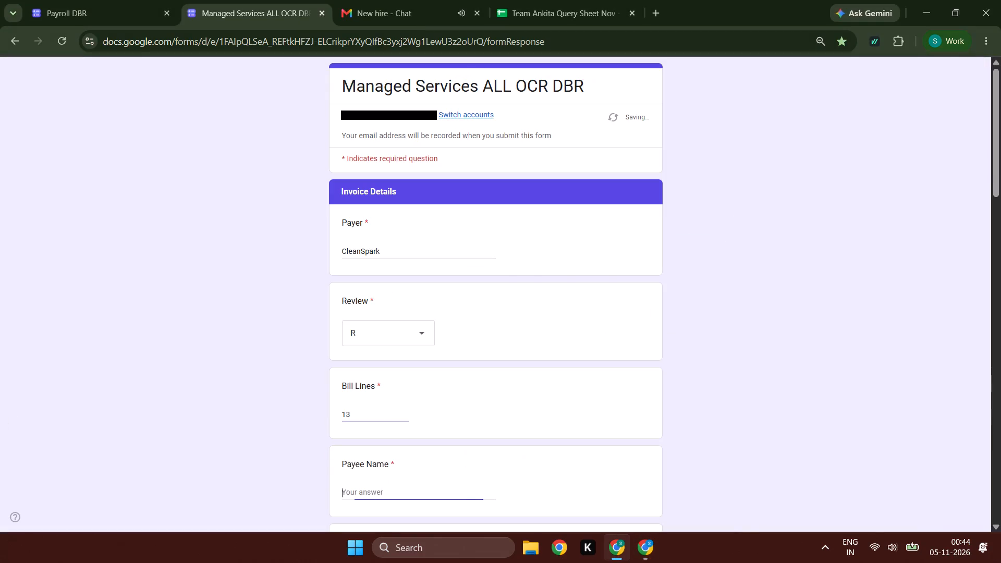
Copy the matched payee, Powell Valley Electric Cooperative, from Rossum into the form's Payee Name.
{"action": "key", "text": "alt+Tab"}
{"action": "left_click", "coordinate": [127, 450]}
{"action": "key", "text": "ctrl+c"}
{"action": "key", "text": "alt+Tab"}
{"action": "key", "text": "ctrl+v"}
{"action": "key", "text": "Tab"}
Set the form's invoice date to 03-11-2026 and its invoice due date to 05-11-2026, leaving the invoice number blank.
{"action": "key", "text": "alt+Tab"}
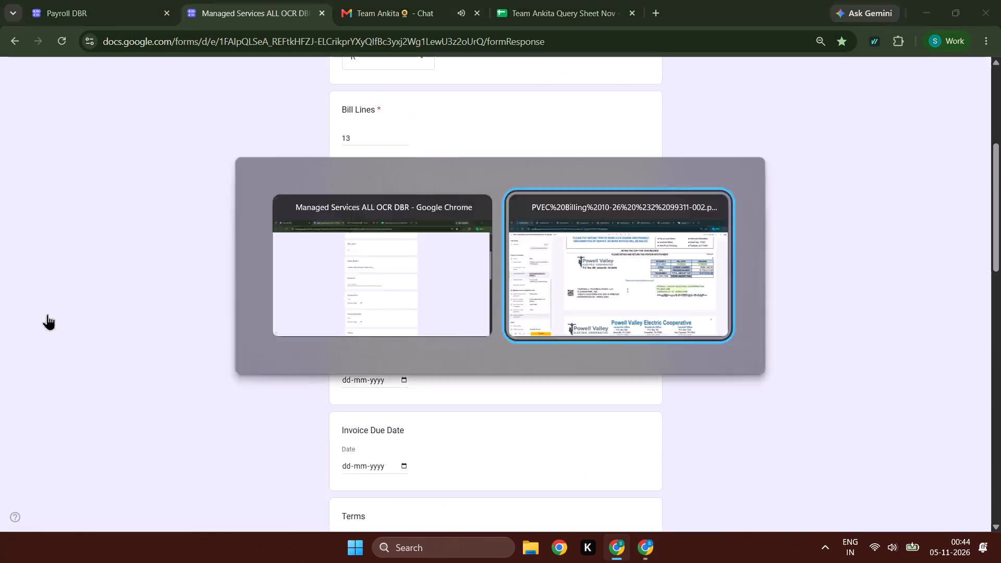
{"action": "scroll", "coordinate": [47, 314], "scroll_direction": "up", "scroll_amount": 8}
{"action": "key", "text": "alt+Tab"}
{"action": "key", "text": "Tab"}
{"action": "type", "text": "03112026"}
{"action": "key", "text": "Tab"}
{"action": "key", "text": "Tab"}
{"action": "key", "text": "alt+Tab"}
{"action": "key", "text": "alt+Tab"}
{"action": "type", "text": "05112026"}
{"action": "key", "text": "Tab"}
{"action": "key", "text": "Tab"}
Copy the net amount -473,024.82 from the Rossum bill into the form's Total Amt field.
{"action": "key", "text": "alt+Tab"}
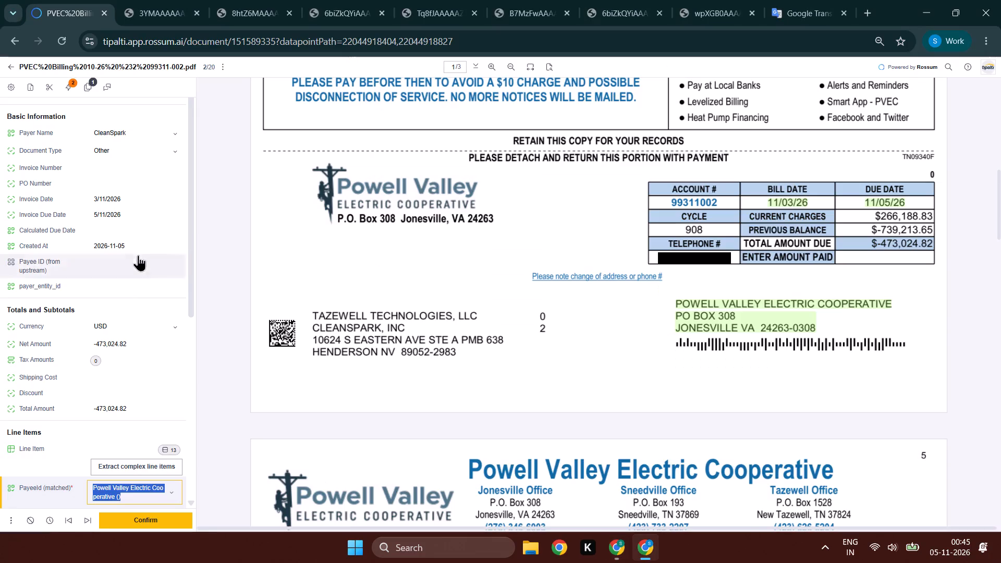
{"action": "left_click_drag", "start_coordinate": [151, 344], "coordinate": [87, 348]}
{"action": "key", "text": "ctrl+c"}
{"action": "key", "text": "ctrl+c"}
{"action": "key", "text": "alt+Tab"}
{"action": "scroll", "coordinate": [520, 450], "scroll_direction": "down", "scroll_amount": 4, "text": "alt"}
{"action": "key", "text": "Tab"}
{"action": "key", "text": "Tab"}
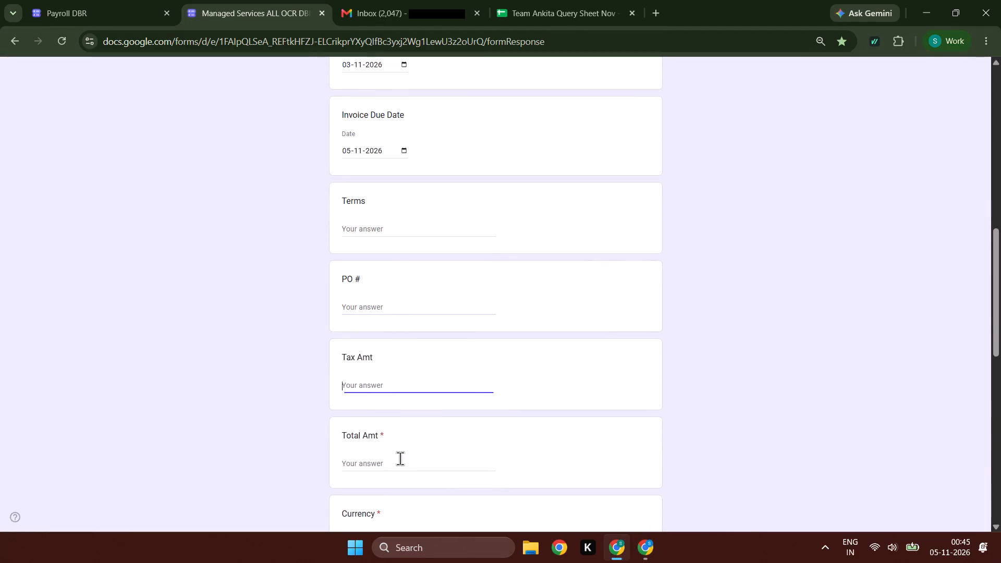
{"action": "left_click", "coordinate": [400, 460]}
{"action": "left_click", "coordinate": [397, 464], "text": "ctrl"}
{"action": "key", "text": "ctrl+v"}
Set the form's Currency to USD and both Foreign Language and Quality Analyst to NA.
{"action": "key", "text": "Tab"}
{"action": "key", "text": "alt+Tab"}
{"action": "key", "text": "alt+Tab"}
{"action": "type", "text": "us"}
{"action": "key", "text": "Tab"}
{"action": "type", "text": "nn"}
{"action": "key", "text": "Tab"}
{"action": "type", "text": "nnnn"}
{"action": "key", "text": "Tab"}
{"action": "key", "text": "shift+Tab"}
{"action": "type", "text": "nn"}
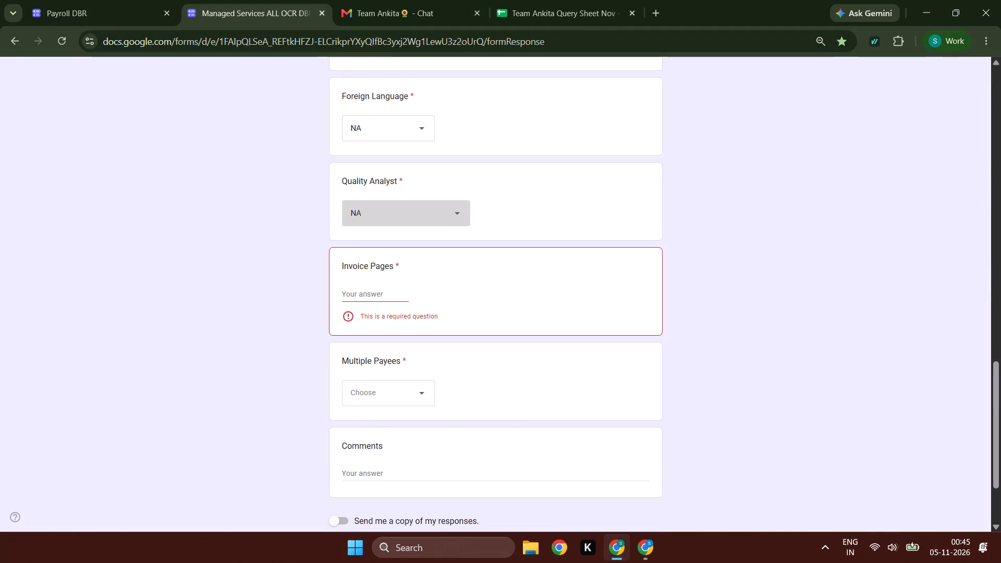
Set Invoice Pages to 1 and Multiple Payees to No, then submit the form with a copy of the responses requested.
{"action": "key", "text": "Tab"}
{"action": "key", "text": "1"}
{"action": "key", "text": "Tab"}
{"action": "key", "text": "n"}
{"action": "key", "text": "Tab"}
{"action": "key", "text": "Tab"}
{"action": "key", "text": "space"}
{"action": "key", "text": "Tab"}
{"action": "key", "text": "Tab"}
{"action": "key", "text": "space"}
{"action": "key", "text": "alt+Tab"}
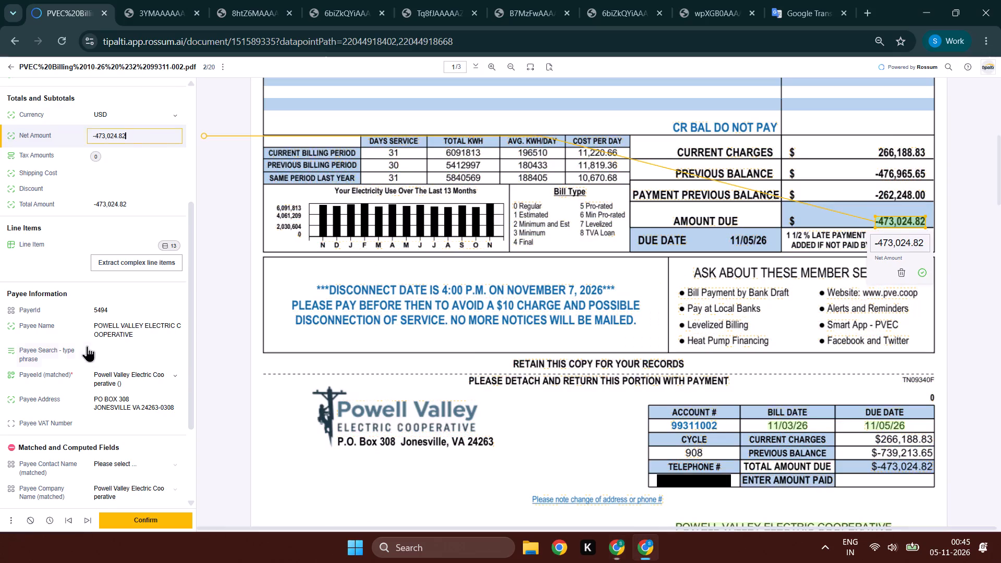
{"action": "key", "text": "Tab"}
{"action": "double_click", "coordinate": [146, 517]}
Start another form response with the account email included and Rossum as the OCR, and continue to its section.
{"action": "key", "text": "alt+Tab"}
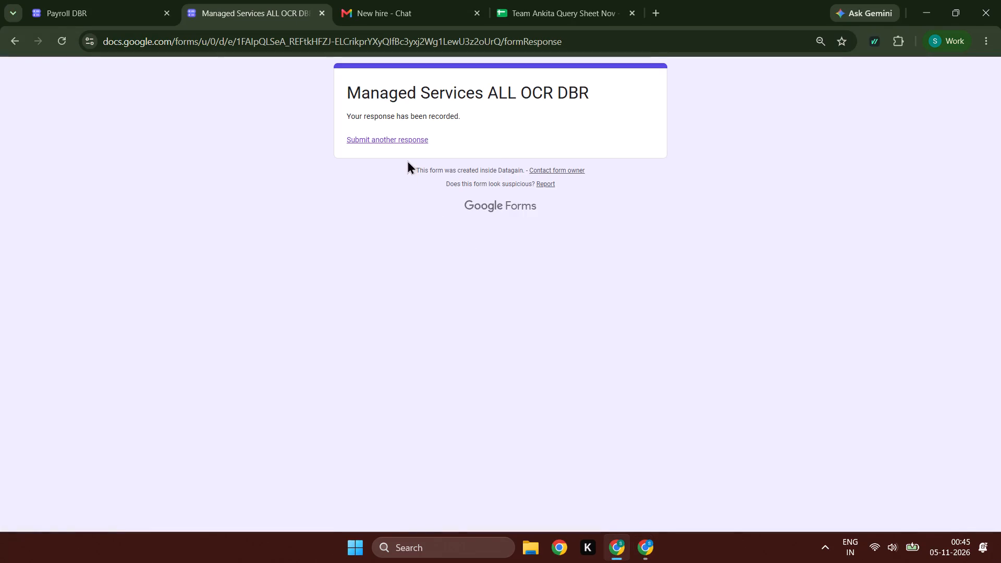
{"action": "double_click", "coordinate": [401, 140]}
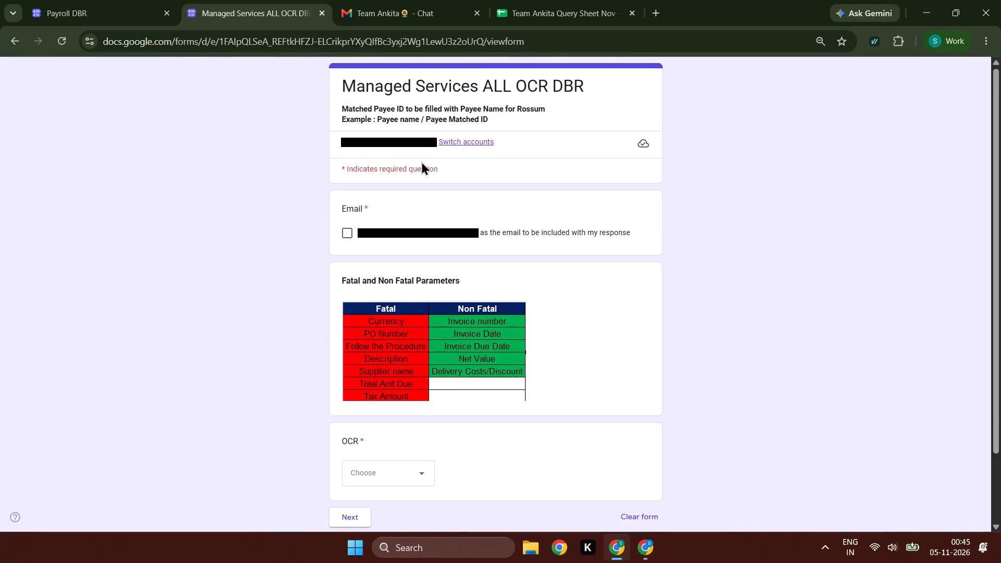
{"action": "left_click", "coordinate": [387, 228]}
{"action": "left_click", "coordinate": [392, 479]}
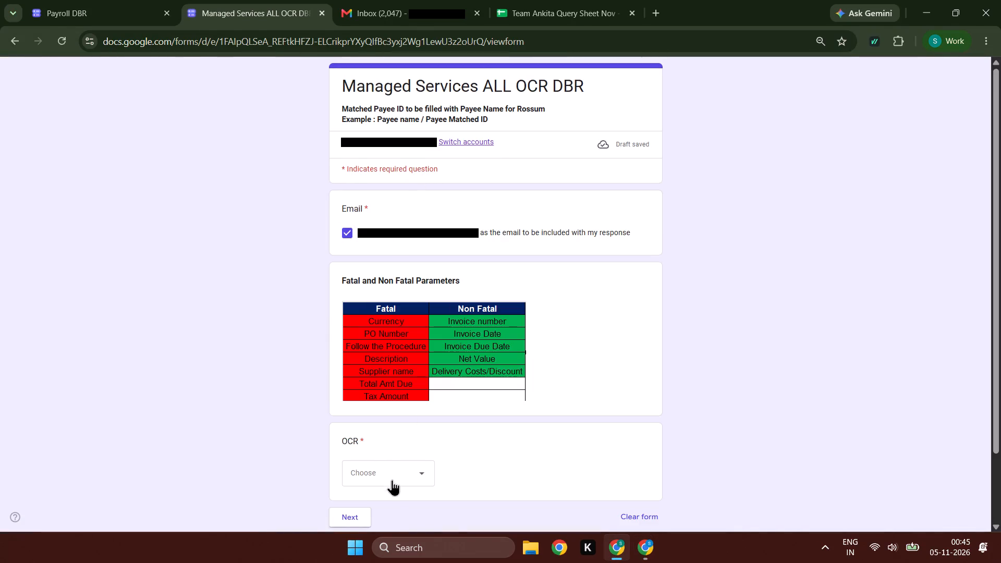
{"action": "left_click", "coordinate": [386, 506]}
{"action": "double_click", "coordinate": [337, 518]}
In Rossum, set the FeverLabs attendees document's type to Other and delete its invoice date.
{"action": "key", "text": "alt+Tab"}
{"action": "left_click", "coordinate": [119, 141]}
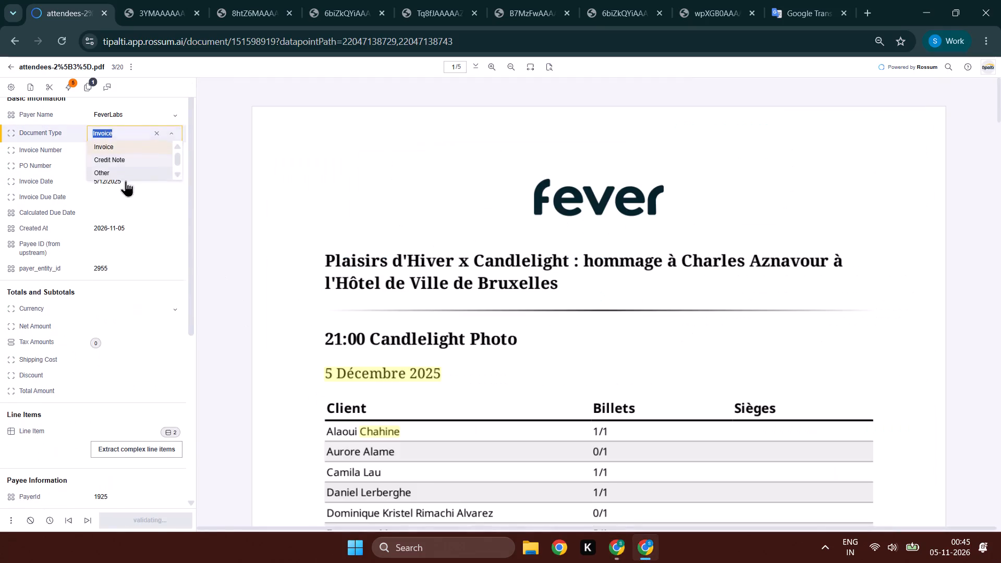
{"action": "left_click", "coordinate": [120, 172]}
{"action": "left_click", "coordinate": [127, 190]}
{"action": "scroll", "coordinate": [462, 259], "scroll_direction": "down", "scroll_amount": 3}
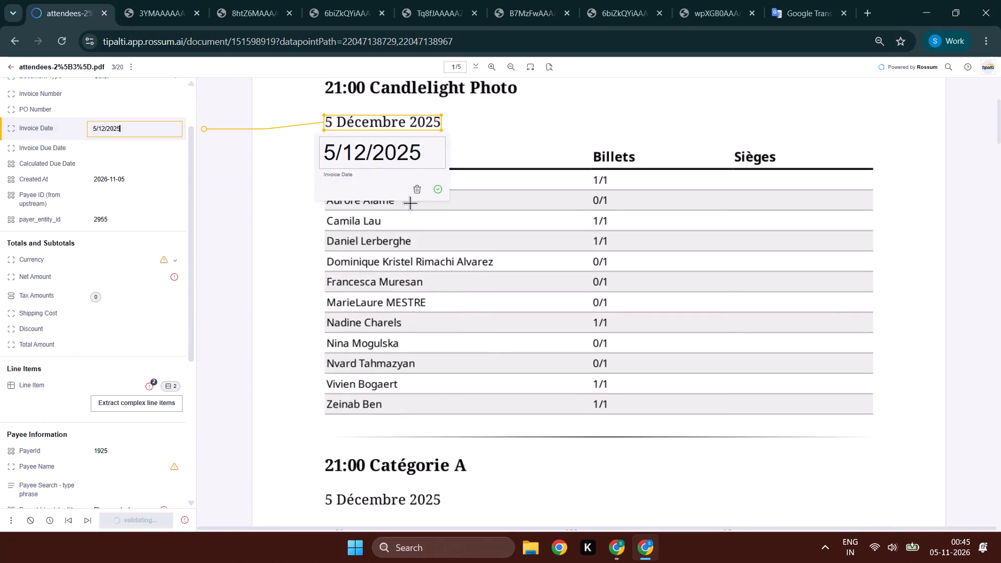
{"action": "left_click", "coordinate": [418, 193]}
Set the attendees document's currency to USD and its net and total amounts to 0.00, leaving the discount empty.
{"action": "left_click", "coordinate": [106, 254]}
{"action": "left_click", "coordinate": [105, 169]}
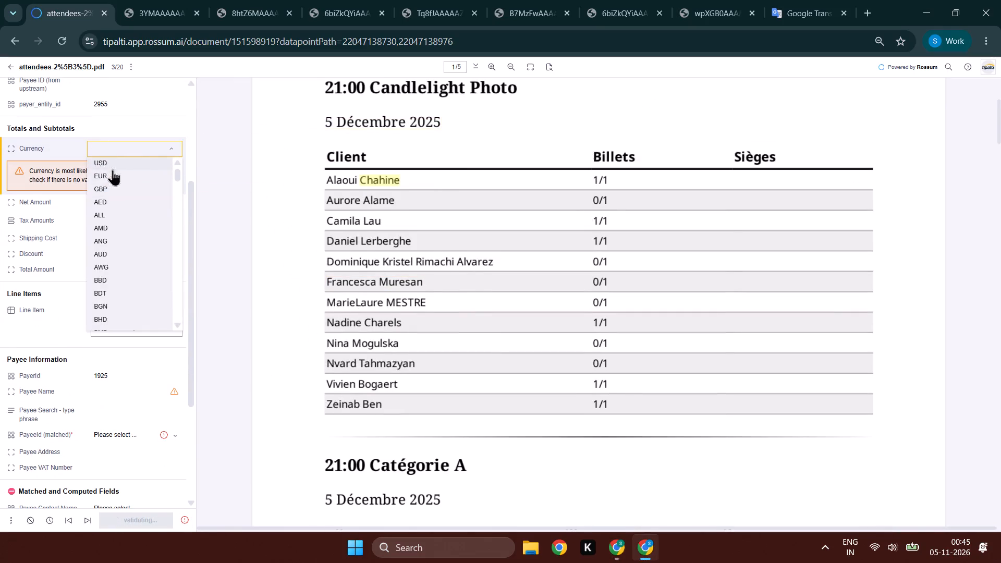
{"action": "key", "text": "Tab"}
{"action": "type", "text": "0.00"}
{"action": "key", "text": "Tab"}
{"action": "key", "text": "Tab"}
{"action": "key", "text": "Tab"}
{"action": "key", "text": "Tab"}
{"action": "key", "text": "Tab"}
{"action": "type", "text": "0.00"}
{"action": "key", "text": "shift+Tab"}
{"action": "key", "text": "shift+Tab"}
{"action": "type", "text": "0."}
{"action": "key", "text": "Tab"}
{"action": "type", "text": "0.00"}
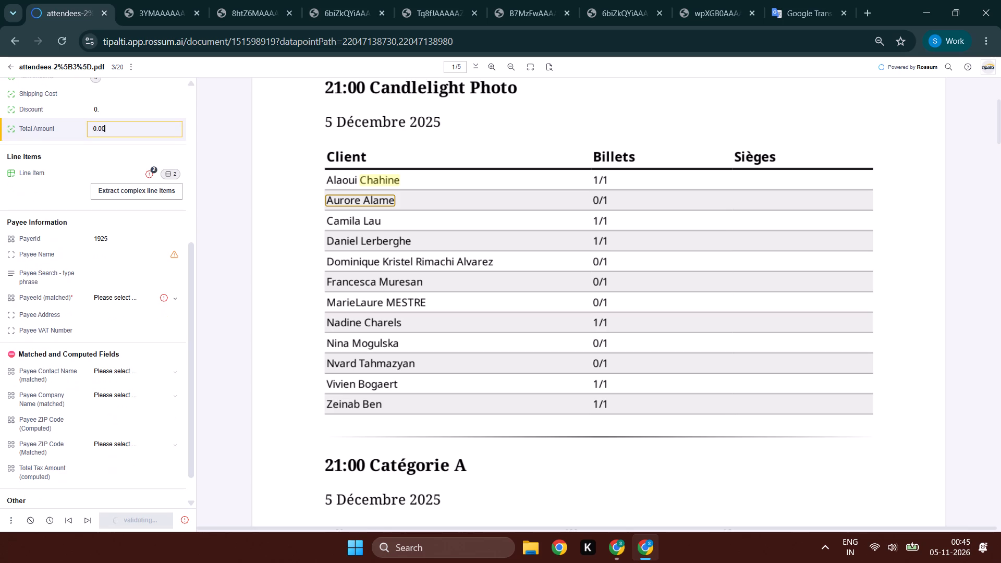
{"action": "key", "text": "shift+Tab"}
{"action": "key", "text": "BackSpace"}
{"action": "key", "text": "BackSpace"}
{"action": "key", "text": "BackSpace"}
{"action": "key", "text": "Tab"}
Delete all extracted line items from the attendees document.
{"action": "key", "text": "Tab"}
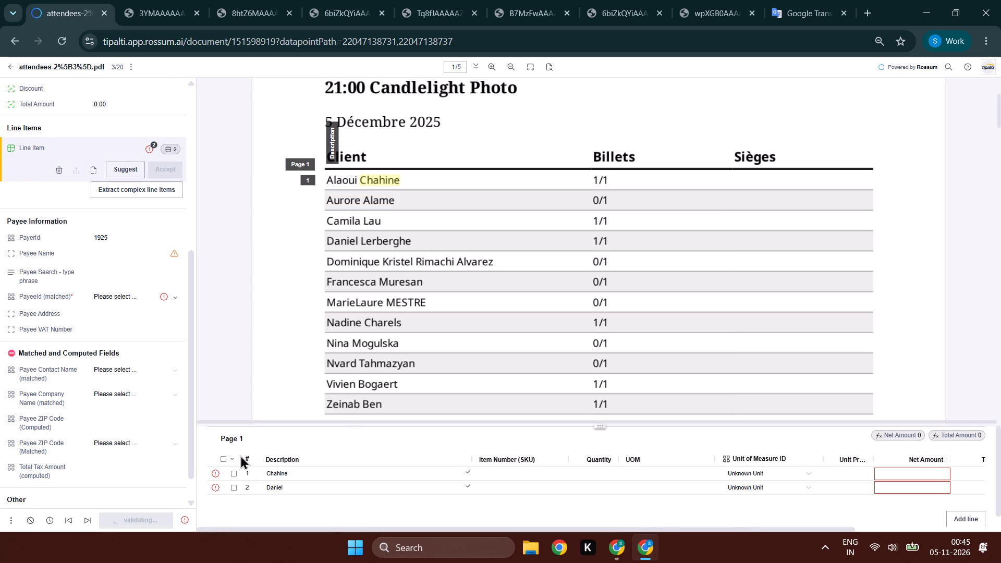
{"action": "left_click", "coordinate": [222, 457]}
{"action": "left_click", "coordinate": [324, 443]}
Enter "payee unknown" as the document's payee search phrase.
{"action": "left_click", "coordinate": [143, 293]}
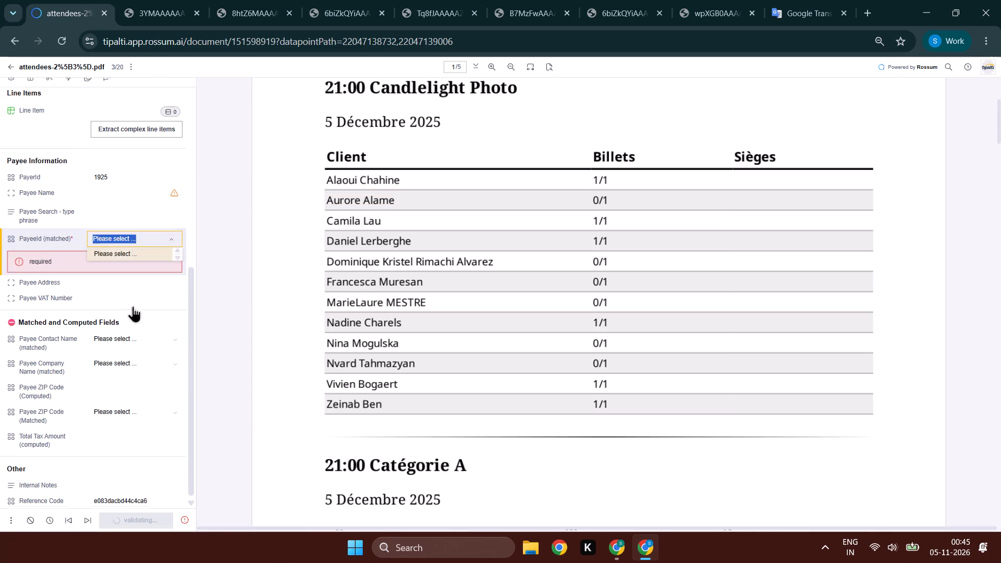
{"action": "key", "text": "shift+Tab"}
{"action": "type", "text": "payee unknown"}
{"action": "key", "text": "Tab"}
{"action": "key", "text": "Tab"}
{"action": "key", "text": "Tab"}
{"action": "key", "text": "Tab"}
Enter "not an invoice" in the document's Internal Notes.
{"action": "left_click_drag", "start_coordinate": [85, 483], "coordinate": [91, 494]}
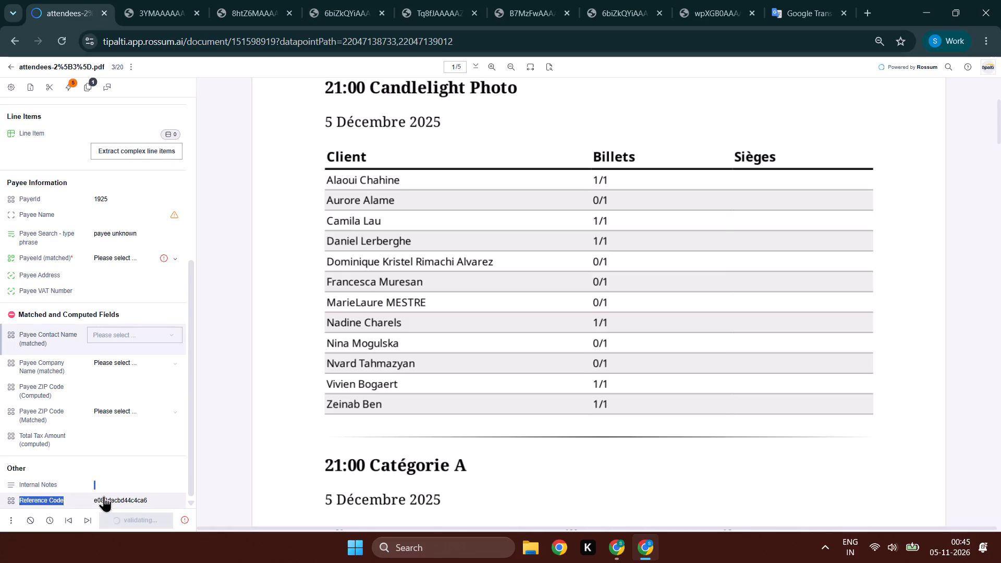
{"action": "key", "text": "shift+Tab"}
{"action": "left_click", "coordinate": [104, 493]}
{"action": "key", "text": "shift+Tab"}
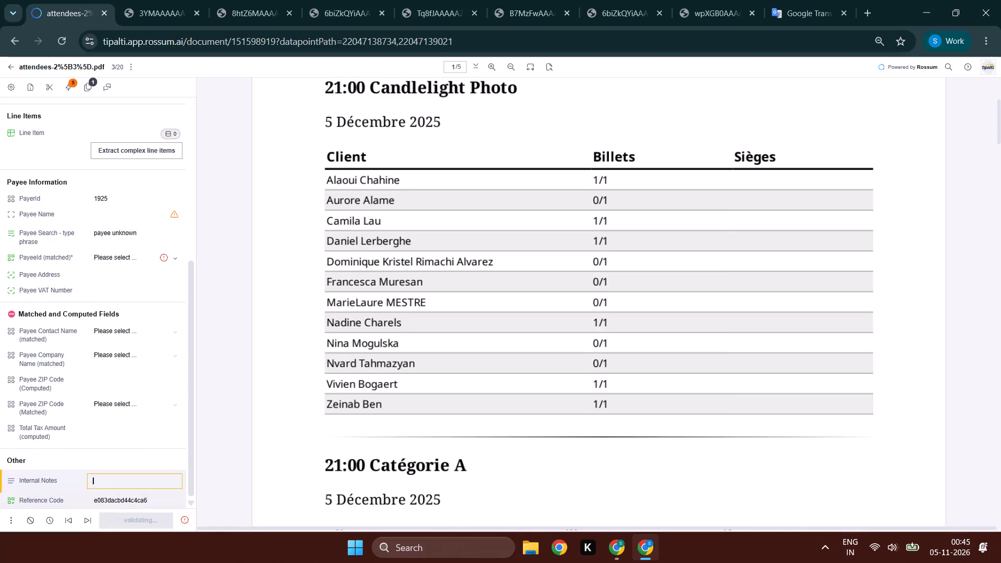
{"action": "type", "text": "not an invoice"}
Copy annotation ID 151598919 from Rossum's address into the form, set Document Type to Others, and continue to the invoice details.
{"action": "double_click", "coordinate": [271, 37]}
{"action": "key", "text": "ctrl+c"}
{"action": "key", "text": "ctrl+c"}
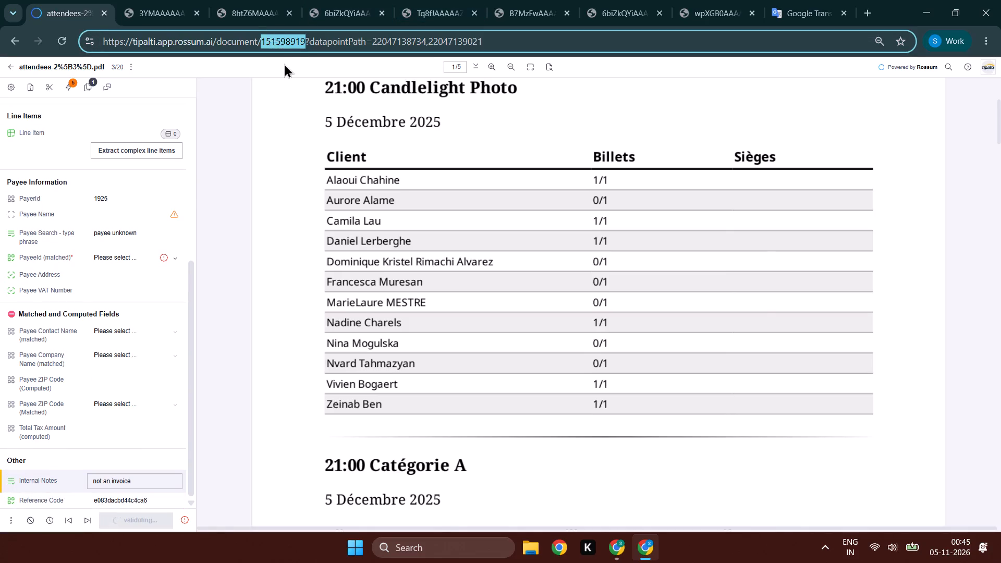
{"action": "key", "text": "alt+Tab"}
{"action": "left_click", "coordinate": [392, 247], "text": "ctrl"}
{"action": "key", "text": "ctrl+v"}
{"action": "left_click", "coordinate": [381, 323]}
{"action": "left_click", "coordinate": [385, 421]}
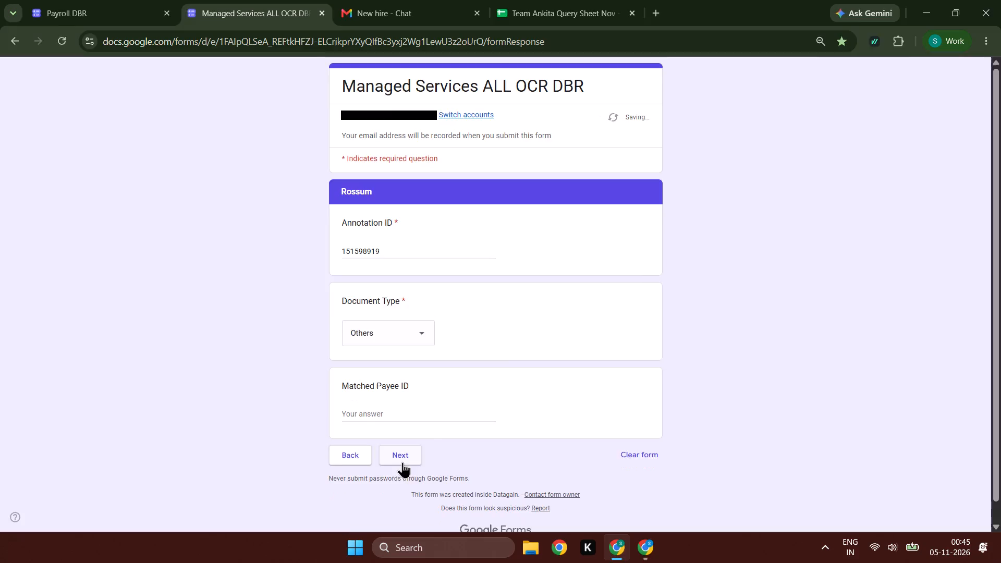
{"action": "double_click", "coordinate": [402, 463]}
Copy the payer name FeverLabs from Rossum into the form's Payer field and set Review to R.
{"action": "key", "text": "alt+Tab"}
{"action": "scroll", "coordinate": [167, 316], "scroll_direction": "up", "scroll_amount": 9}
{"action": "left_click", "coordinate": [133, 126]}
{"action": "key", "text": "ctrl+c"}
{"action": "key", "text": "ctrl+c"}
{"action": "key", "text": "alt+Tab"}
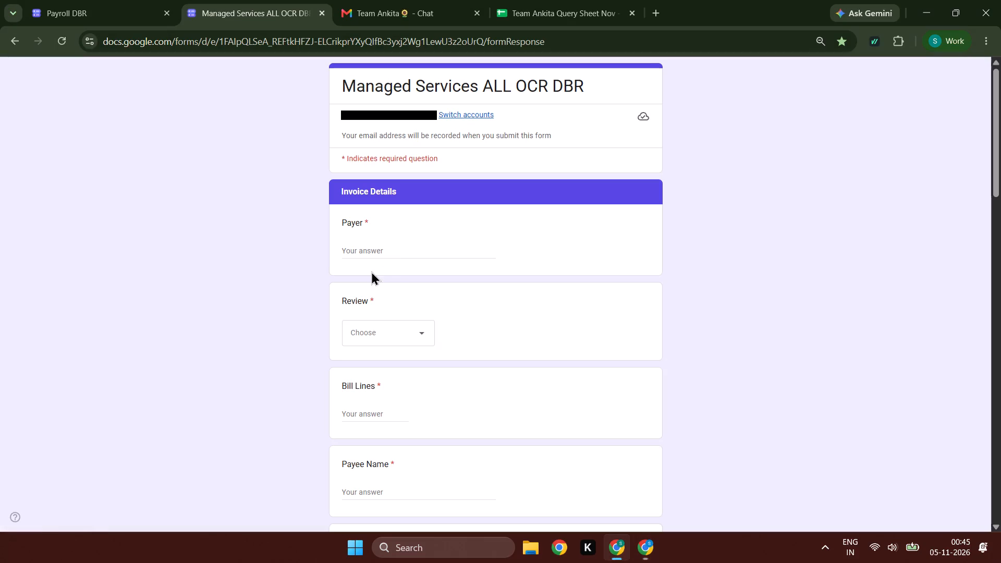
{"action": "left_click", "coordinate": [399, 258], "text": "ctrl"}
{"action": "key", "text": "ctrl+v"}
{"action": "left_click", "coordinate": [405, 254], "text": "ctrl"}
{"action": "key", "text": "ctrl+v"}
{"action": "left_click_drag", "start_coordinate": [387, 315], "coordinate": [387, 322]}
{"action": "left_click", "coordinate": [382, 336]}
{"action": "left_click", "coordinate": [379, 358]}
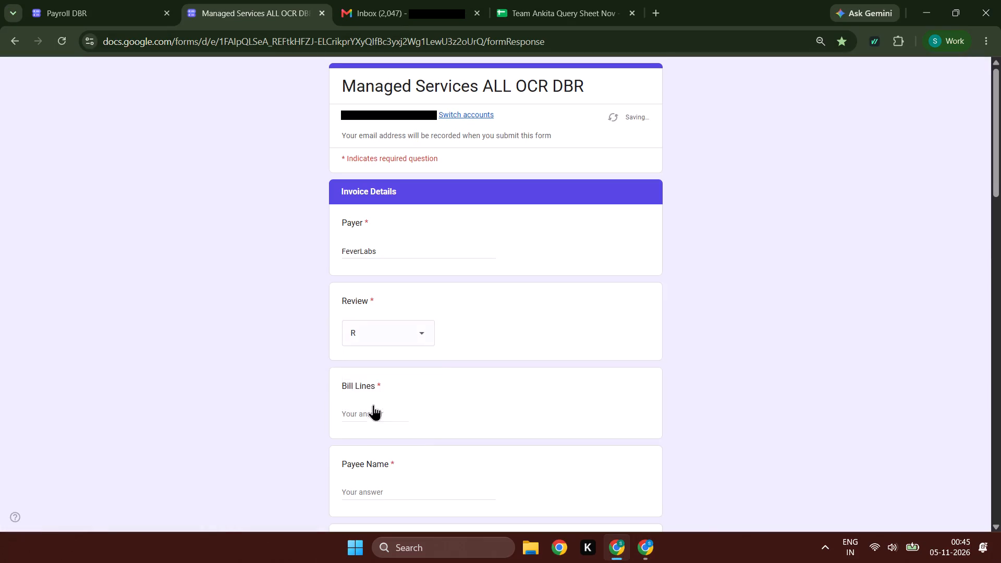
Check the attendees document's line item count in Rossum and set Bill Lines to 0 in the form.
{"action": "left_click", "coordinate": [371, 412]}
{"action": "key", "text": "alt+Tab"}
{"action": "scroll", "coordinate": [0, 225], "scroll_direction": "down", "scroll_amount": 3}
{"action": "key", "text": "alt+Tab"}
{"action": "key", "text": "0"}
{"action": "key", "text": "Tab"}
Select Payee Unknown as the attendees document's matched payee in Rossum.
{"action": "key", "text": "alt+Tab"}
{"action": "left_click", "coordinate": [127, 378]}
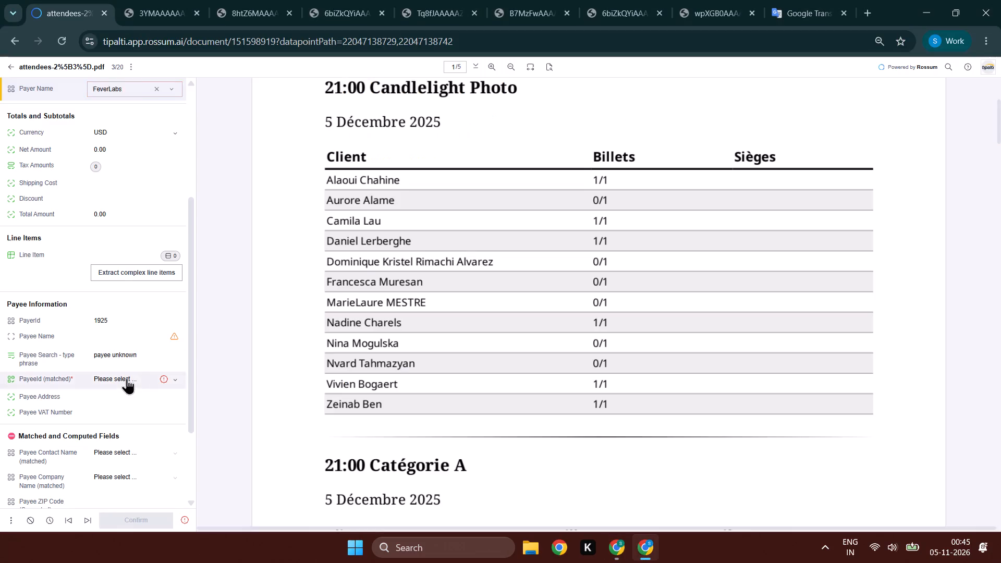
{"action": "left_click", "coordinate": [130, 272]}
{"action": "left_click", "coordinate": [135, 245]}
{"action": "left_click", "coordinate": [132, 268]}
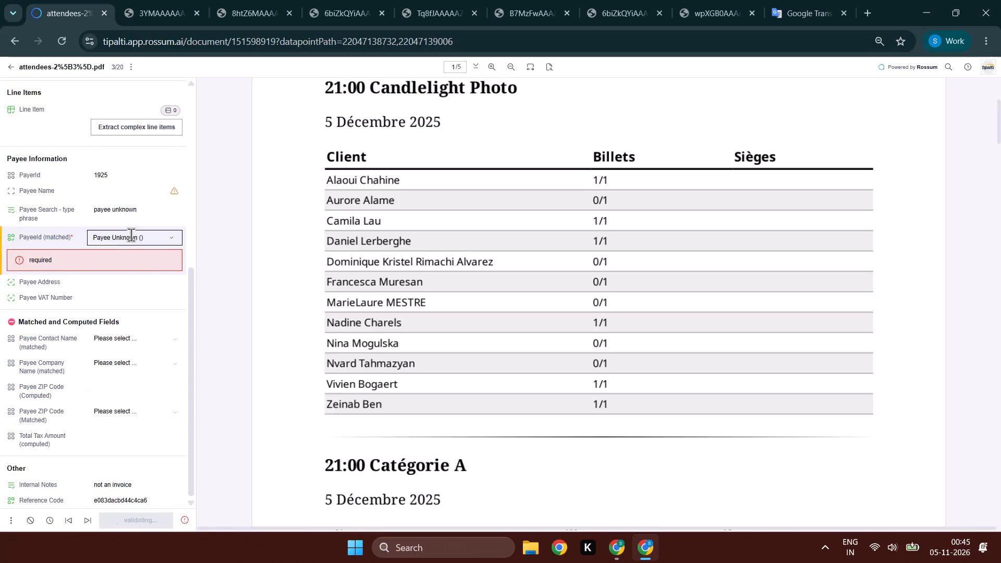
Copy the matched payee, Payee Unknown (), from Rossum into the form's Payee Name.
{"action": "triple_click", "coordinate": [131, 235]}
{"action": "key", "text": "ctrl+c"}
{"action": "key", "text": "ctrl+c"}
{"action": "key", "text": "alt+Tab"}
{"action": "key", "text": "ctrl+v"}
Set the form's Total Amt to 0.00 and Currency to USD, leaving the invoice number, dates, terms, PO and tax blank.
{"action": "scroll", "coordinate": [458, 281], "scroll_direction": "down", "scroll_amount": 7}
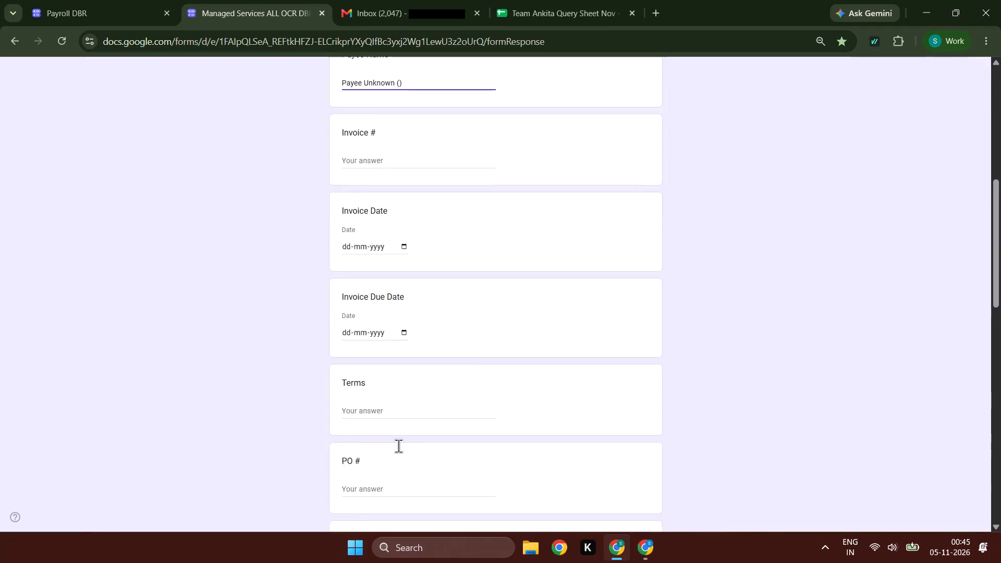
{"action": "left_click", "coordinate": [398, 448]}
{"action": "key", "text": "Tab"}
{"action": "key", "text": "Tab"}
{"action": "type", "text": "0.00"}
{"action": "key", "text": "Tab"}
{"action": "type", "text": "us"}
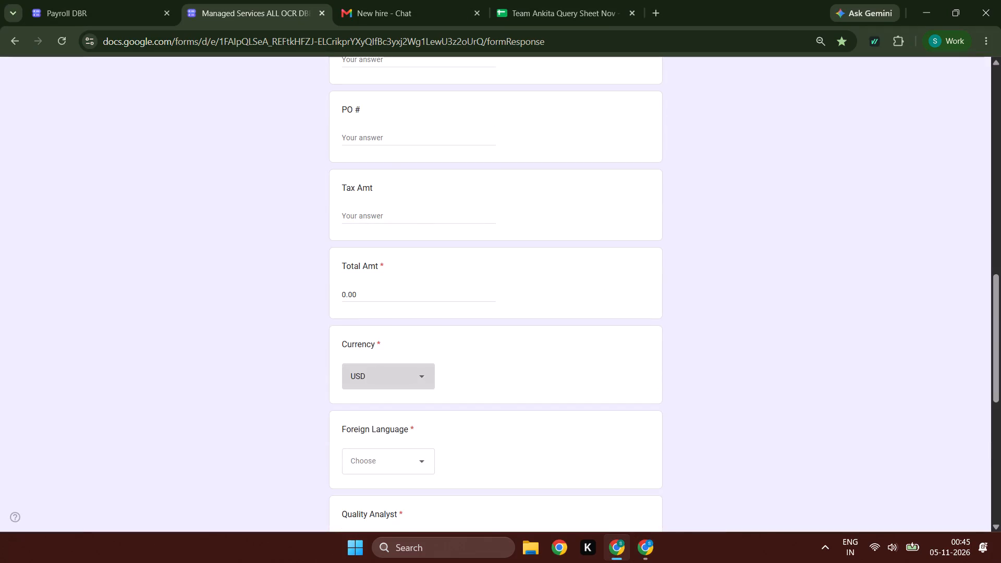
Set the form's Foreign Language and Quality Analyst to NA.
{"action": "key", "text": "Tab"}
{"action": "type", "text": "nn"}
{"action": "key", "text": "Tab"}
{"action": "type", "text": "nnn"}
Set Invoice Pages to 1 and Multiple Payees to No, then submit the form with a copy of the responses requested.
{"action": "key", "text": "Tab"}
{"action": "key", "text": "1"}
{"action": "key", "text": "Tab"}
{"action": "key", "text": "n"}
{"action": "key", "text": "Tab"}
{"action": "key", "text": "Tab"}
{"action": "key", "text": "space"}
{"action": "key", "text": "Tab"}
{"action": "key", "text": "Tab"}
{"action": "key", "text": "space"}
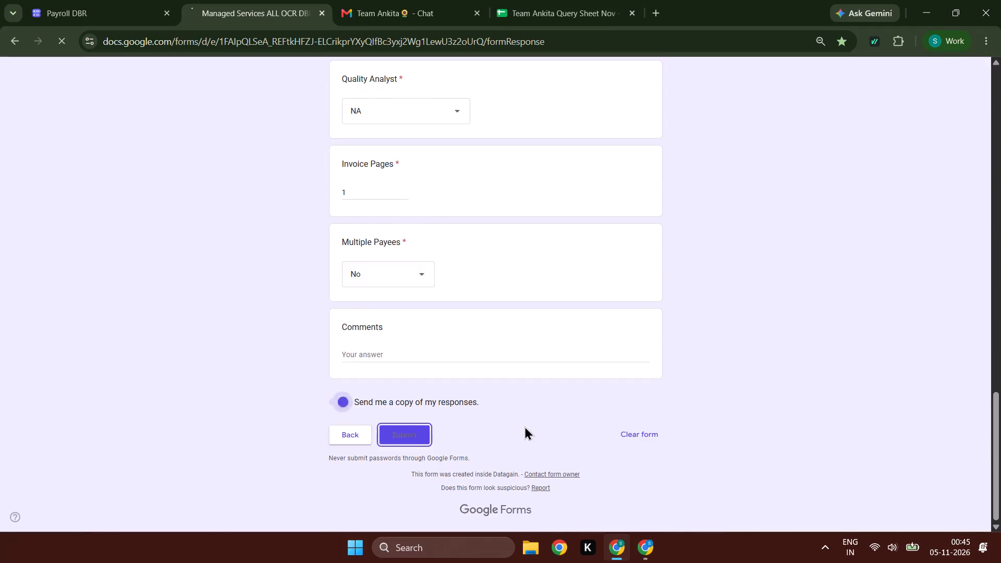
Look through the attendees document's remaining pages and confirm it in Rossum.
{"action": "key", "text": "alt+Tab"}
{"action": "scroll", "coordinate": [619, 397], "scroll_direction": "down", "scroll_amount": 20}
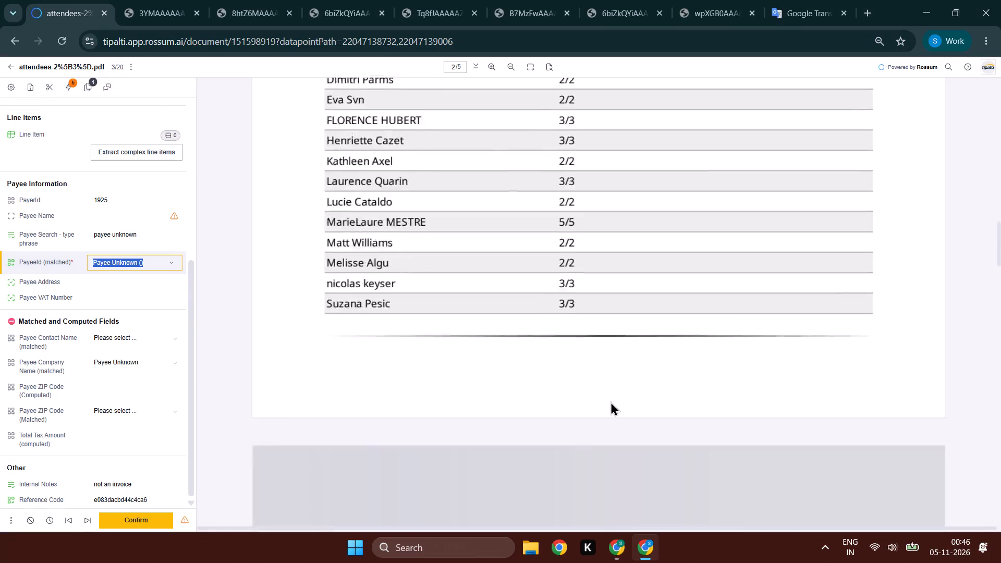
{"action": "scroll", "coordinate": [611, 401], "scroll_direction": "down", "scroll_amount": 1}
{"action": "left_click", "coordinate": [112, 525]}
{"action": "left_click", "coordinate": [107, 524]}
Start another Managed Services OCR DBR response, include the account email, and select Rossum as the OCR.
{"action": "key", "text": "alt+Tab"}
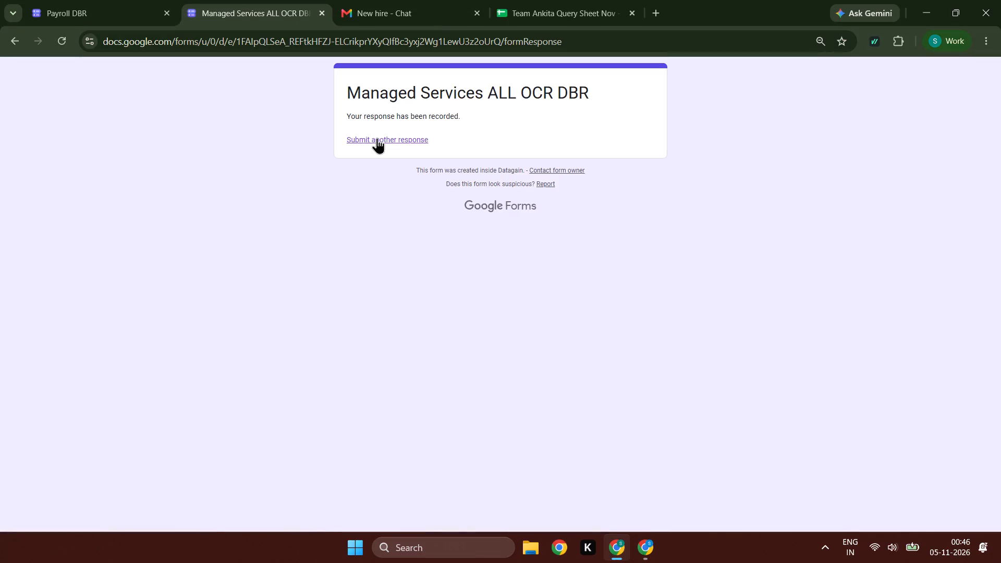
{"action": "double_click", "coordinate": [377, 138]}
{"action": "left_click", "coordinate": [378, 224]}
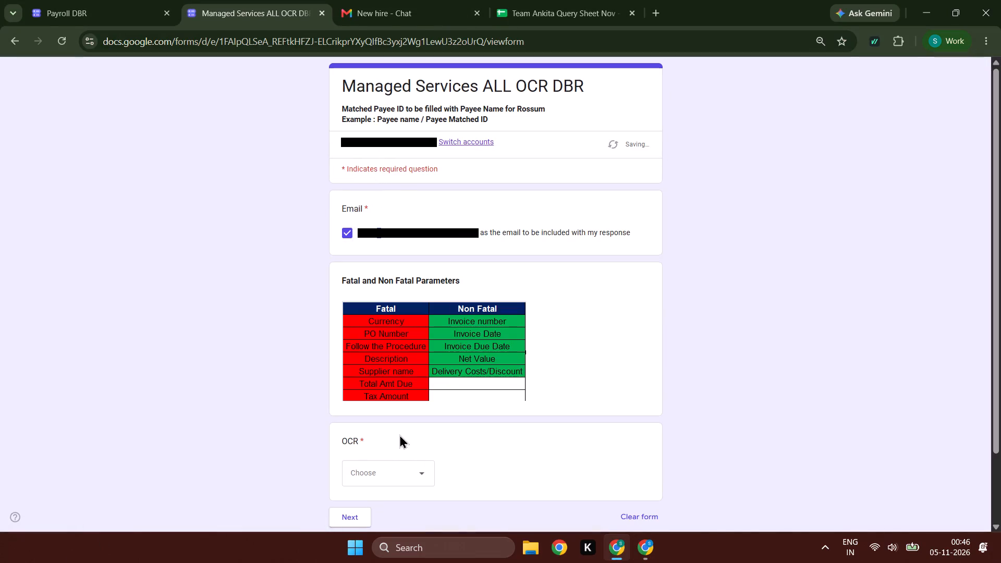
{"action": "left_click", "coordinate": [389, 477]}
{"action": "left_click", "coordinate": [390, 501]}
{"action": "double_click", "coordinate": [347, 513]}
Open the Davis Polk invoice in Rossum and validate its basic information and totals fields, from invoice number through total amount.
{"action": "key", "text": "alt+Tab"}
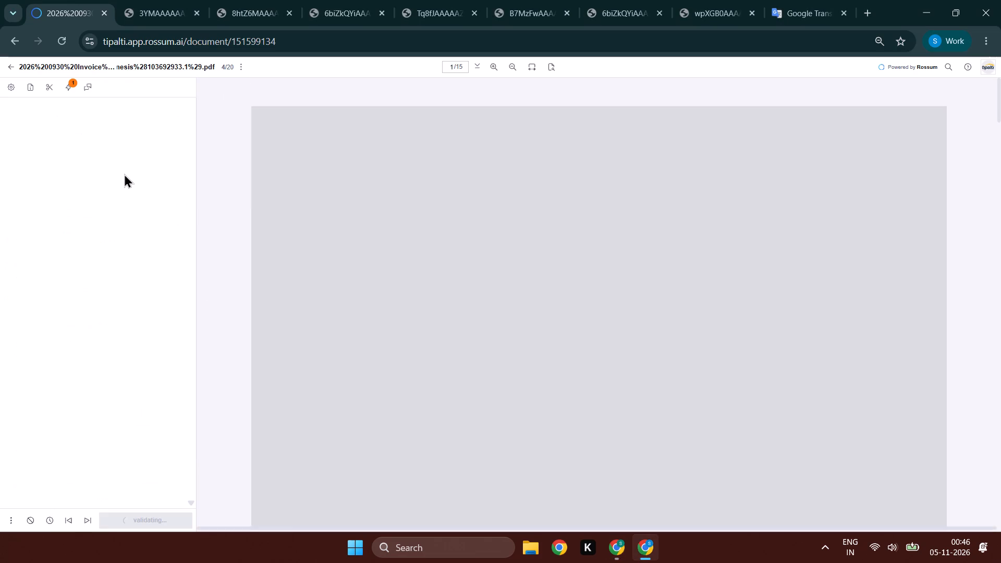
{"action": "left_click", "coordinate": [130, 165]}
{"action": "key", "text": "Tab"}
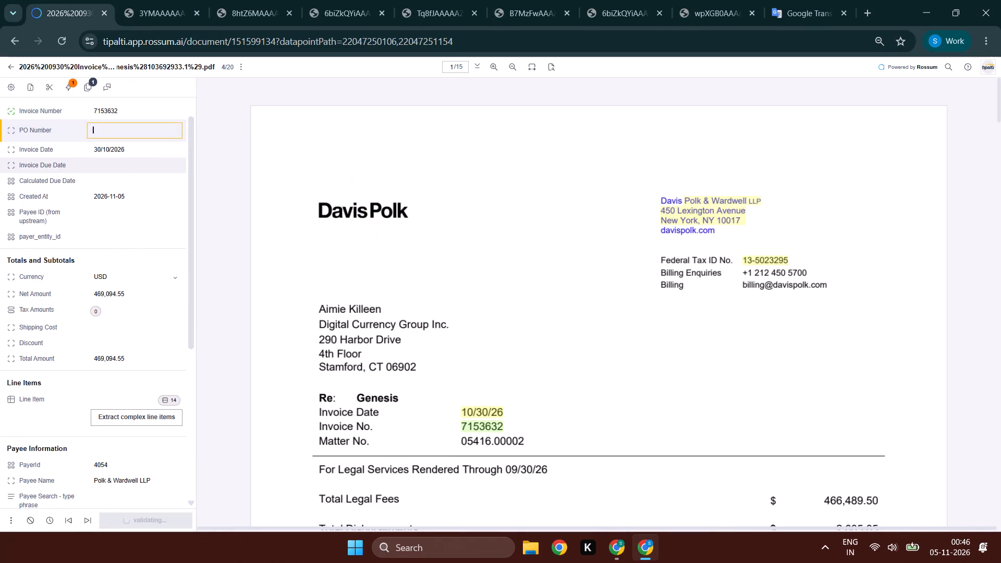
{"action": "key", "text": "Tab"}
{"action": "scroll", "coordinate": [541, 285], "scroll_direction": "down", "scroll_amount": 2}
{"action": "key", "text": "Tab"}
{"action": "key", "text": "Tab"}
{"action": "key", "text": "Tab"}
{"action": "key", "text": "Tab"}
{"action": "key", "text": "Tab"}
{"action": "key", "text": "Tab"}
{"action": "key", "text": "Tab"}
{"action": "key", "text": "Tab"}
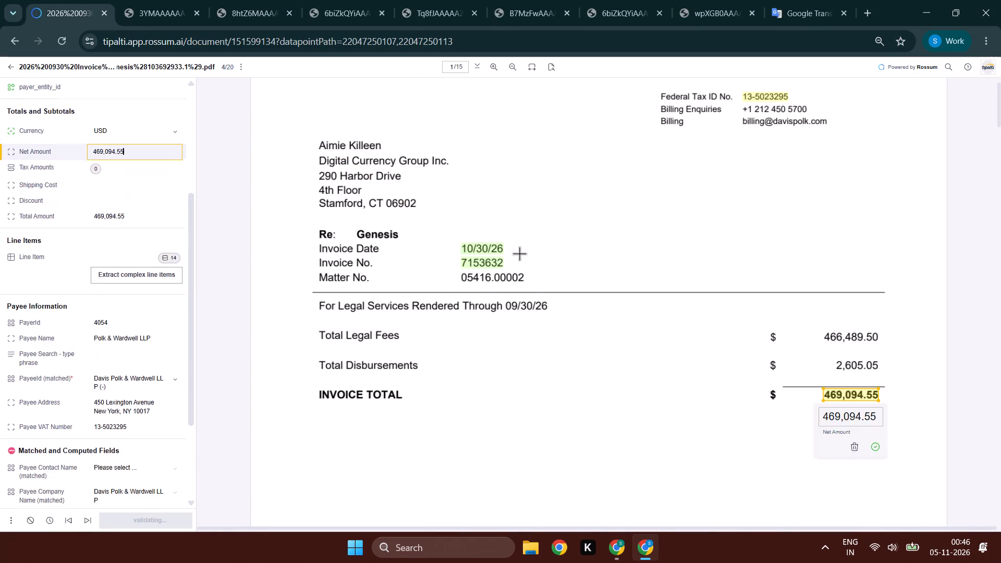
{"action": "key", "text": "Tab"}
{"action": "key", "text": "Tab"}
{"action": "key", "text": "Tab"}
{"action": "key", "text": "Tab"}
Check the invoice's line items against the legal services summary on page 2 and the disbursement summary on page 15.
{"action": "key", "text": "Tab"}
{"action": "key", "text": "Tab"}
{"action": "key", "text": "Tab"}
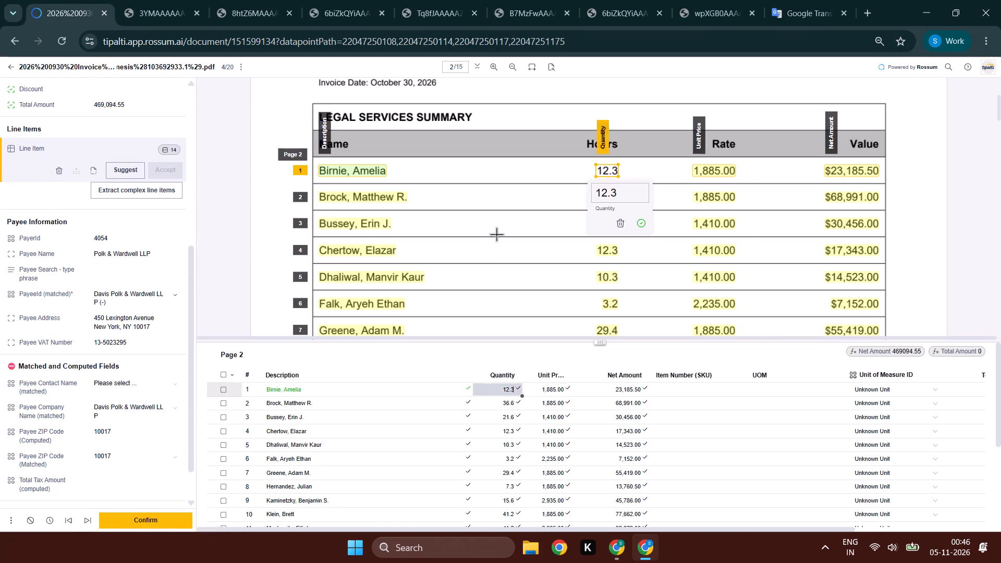
{"action": "key", "text": "Tab"}
{"action": "key", "text": "Tab"}
{"action": "scroll", "coordinate": [339, 230], "scroll_direction": "down", "scroll_amount": 1}
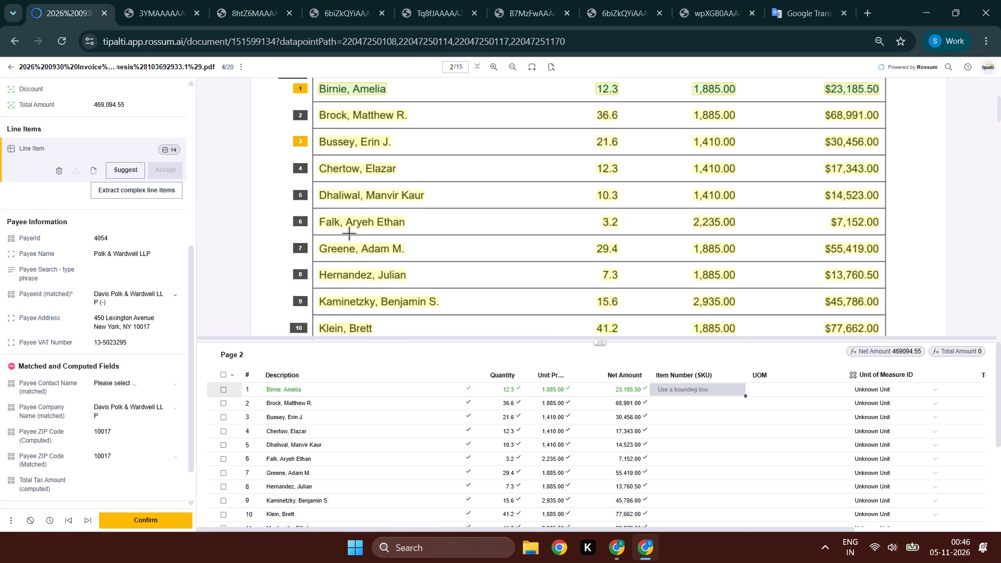
{"action": "scroll", "coordinate": [349, 233], "scroll_direction": "down", "scroll_amount": 5}
{"action": "scroll", "coordinate": [435, 226], "scroll_direction": "down", "scroll_amount": 6}
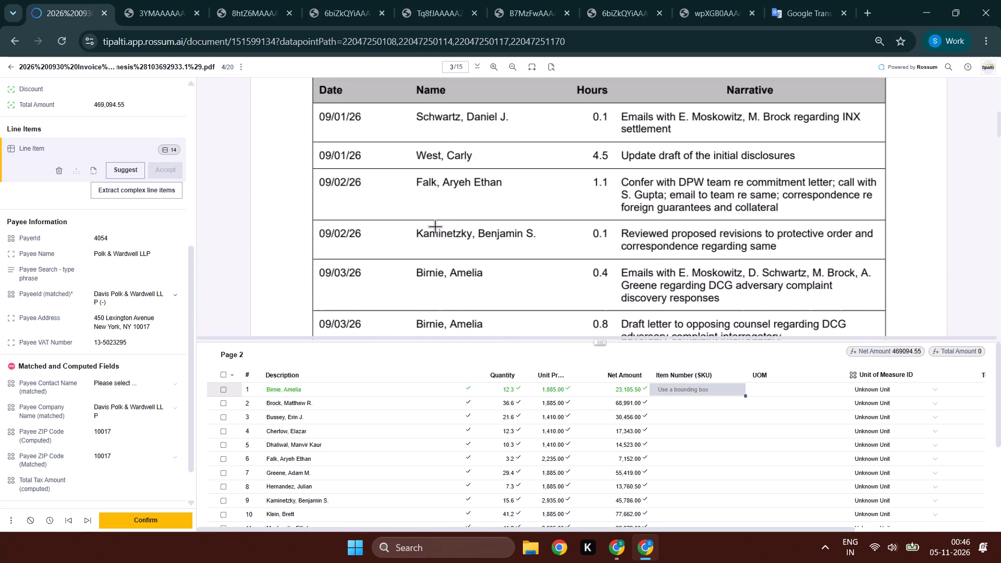
{"action": "scroll", "coordinate": [398, 330], "scroll_direction": "down", "scroll_amount": 5}
{"action": "left_click", "coordinate": [279, 473]}
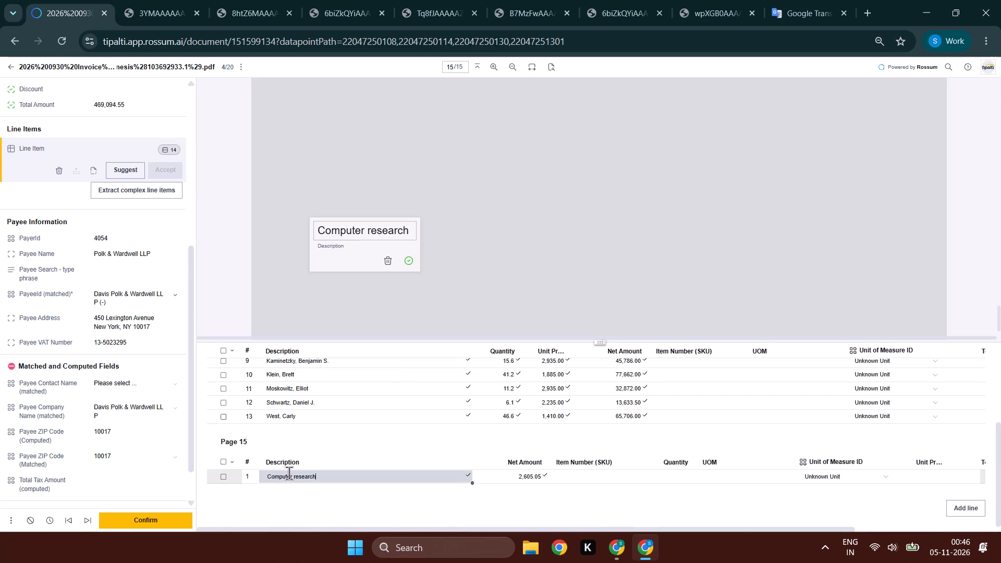
{"action": "key", "text": "Tab"}
{"action": "key", "text": "Tab"}
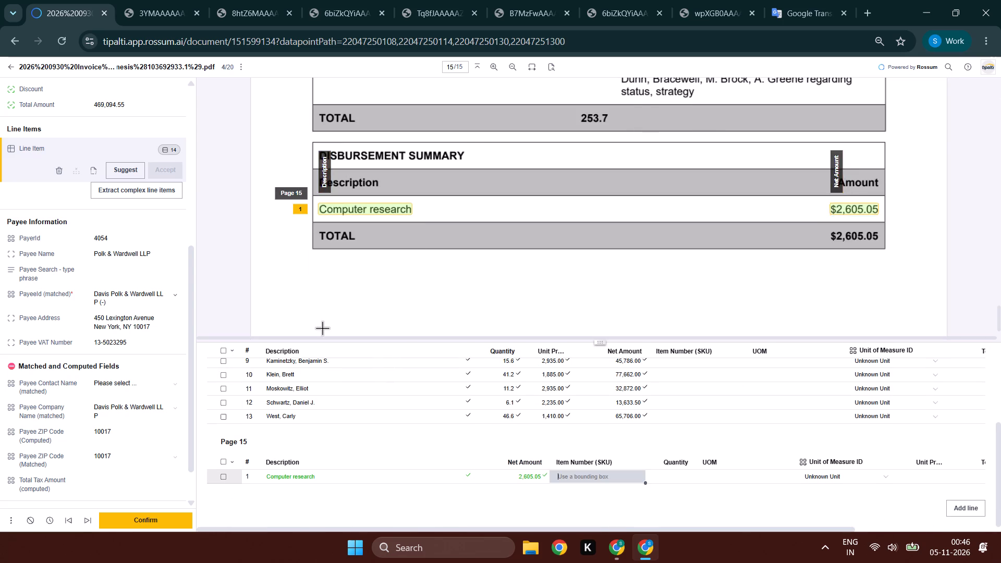
{"action": "scroll", "coordinate": [329, 324], "scroll_direction": "up", "scroll_amount": 12}
Validate the payee information fields and correct Payee Name to Davis Polk & Wardwell LLP using the letterhead text.
{"action": "left_click", "coordinate": [140, 261]}
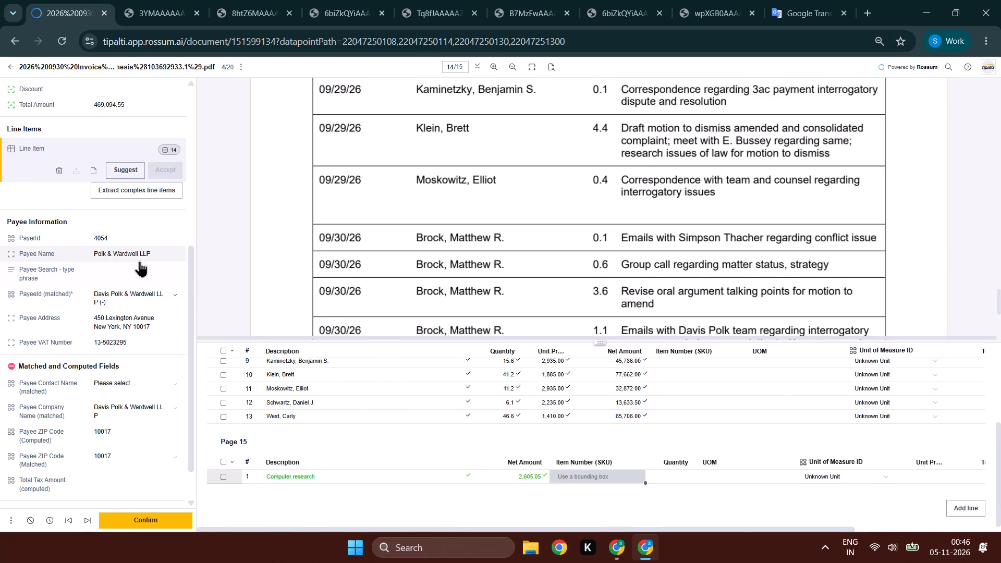
{"action": "key", "text": "Tab"}
{"action": "key", "text": "Tab"}
{"action": "key", "text": "Tab"}
{"action": "key", "text": "Tab"}
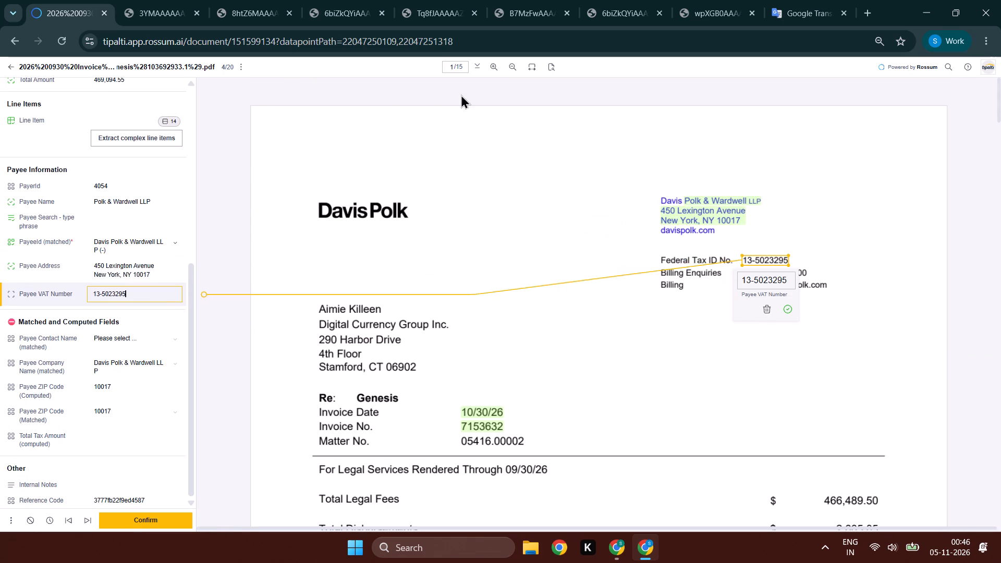
{"action": "key", "text": "shift+Tab"}
{"action": "key", "text": "shift+Tab"}
{"action": "key", "text": "shift+Tab"}
{"action": "left_click", "coordinate": [663, 200]}
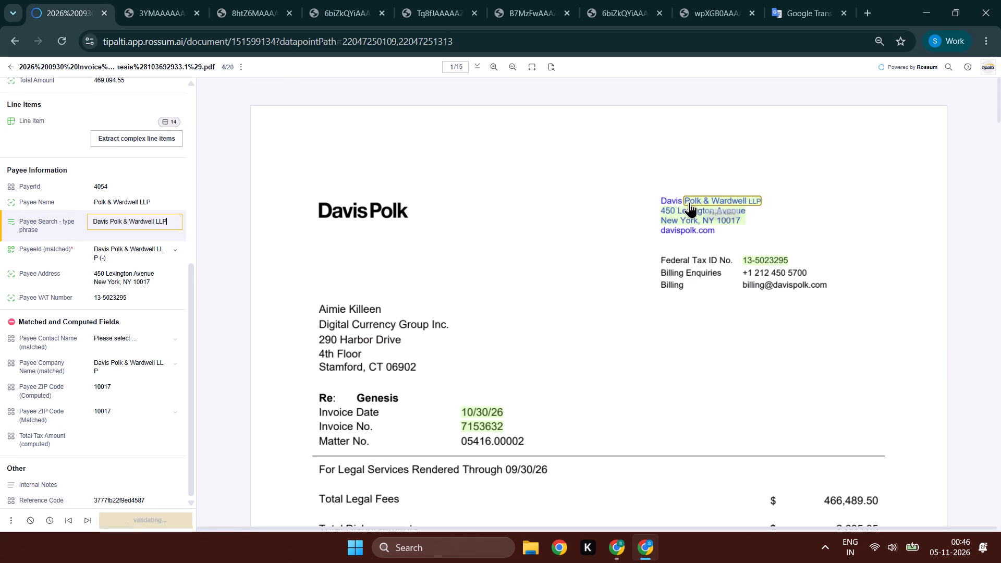
{"action": "left_click", "coordinate": [689, 202]}
{"action": "left_click", "coordinate": [667, 202]}
Clear the payee search phrase and move on past the matched payee.
{"action": "key", "text": "Tab"}
{"action": "key", "text": "BackSpace"}
{"action": "key", "text": "BackSpace"}
{"action": "key", "text": "BackSpace"}
{"action": "key", "text": "BackSpace"}
{"action": "key", "text": "BackSpace"}
{"action": "key", "text": "BackSpace"}
{"action": "key", "text": "BackSpace"}
{"action": "key", "text": "BackSpace"}
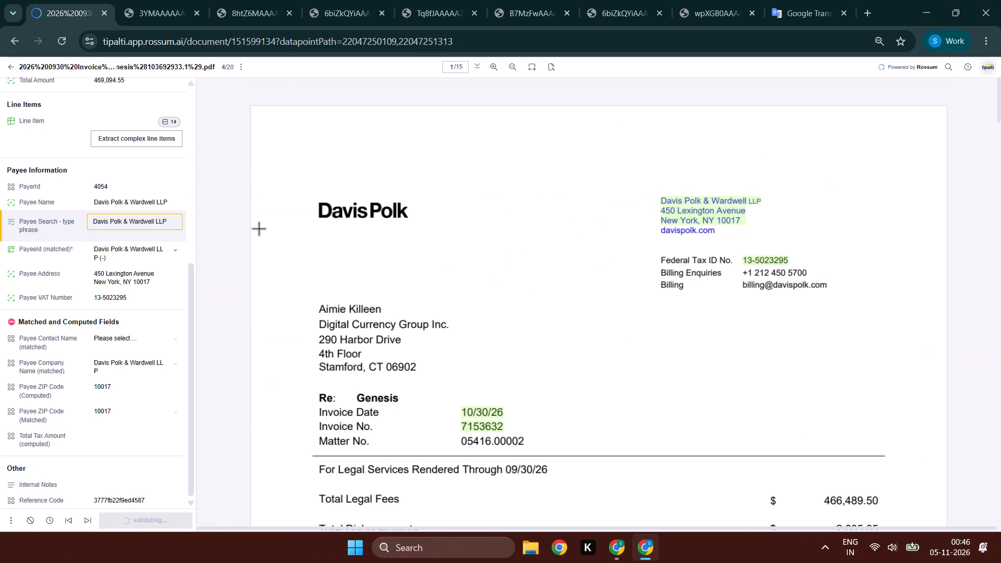
{"action": "left_click_drag", "start_coordinate": [467, 157], "coordinate": [483, 166]}
{"action": "key", "text": "Tab"}
{"action": "key", "text": "Tab"}
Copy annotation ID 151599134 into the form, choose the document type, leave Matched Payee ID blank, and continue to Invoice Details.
{"action": "double_click", "coordinate": [257, 39]}
{"action": "key", "text": "ctrl+c"}
{"action": "key", "text": "ctrl+c"}
{"action": "key", "text": "alt+Tab"}
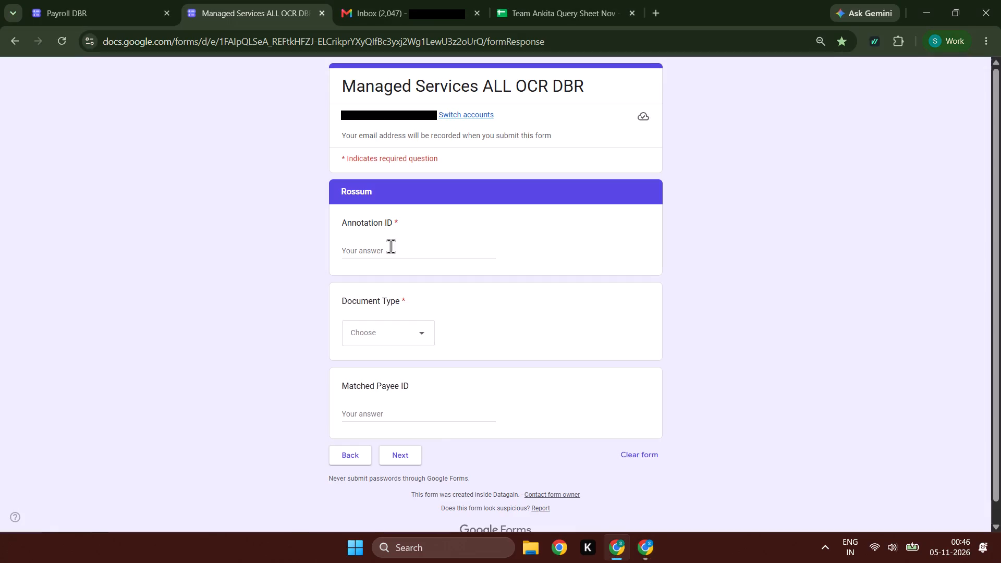
{"action": "left_click", "coordinate": [390, 246], "text": "ctrl"}
{"action": "key", "text": "ctrl+v"}
{"action": "left_click", "coordinate": [395, 322]}
{"action": "left_click", "coordinate": [396, 350]}
{"action": "left_click", "coordinate": [399, 369]}
{"action": "left_click", "coordinate": [388, 461]}
{"action": "left_click_drag", "start_coordinate": [388, 462], "coordinate": [382, 462]}
Copy the payer name DCG from Rossum into the form's Payer field and set Review to R.
{"action": "key", "text": "alt+Tab"}
{"action": "scroll", "coordinate": [18, 170], "scroll_direction": "up", "scroll_amount": 8}
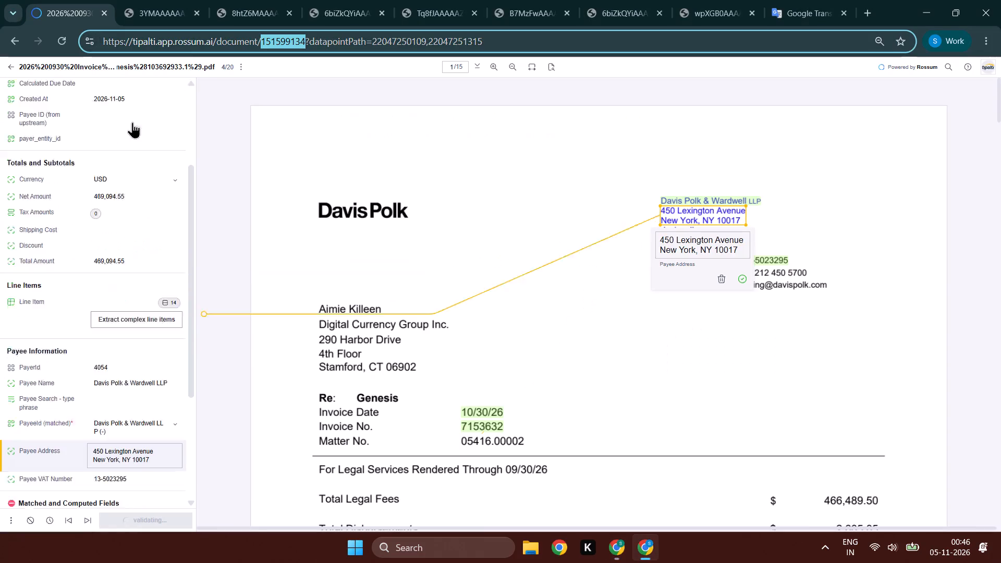
{"action": "left_click", "coordinate": [123, 123]}
{"action": "key", "text": "ctrl+c"}
{"action": "key", "text": "ctrl+c"}
{"action": "key", "text": "alt+Tab"}
{"action": "left_click", "coordinate": [412, 262], "text": "ctrl"}
{"action": "key", "text": "ctrl+v"}
{"action": "left_click", "coordinate": [428, 240]}
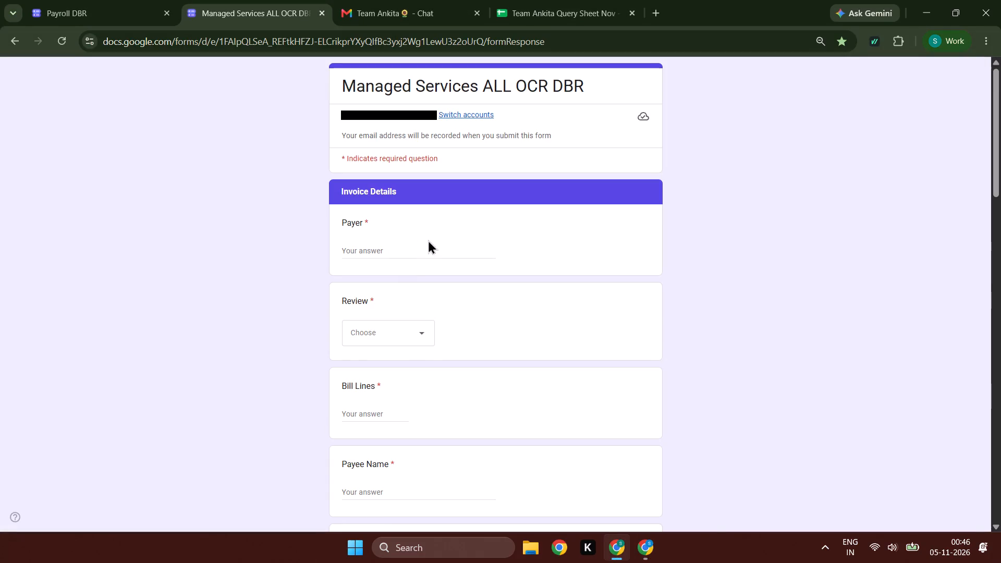
{"action": "left_click", "coordinate": [428, 259]}
{"action": "left_click", "coordinate": [430, 249], "text": "ctrl"}
{"action": "key", "text": "ctrl+v"}
{"action": "left_click", "coordinate": [389, 334]}
{"action": "left_click", "coordinate": [392, 355]}
Set the form's Bill Lines to 14 and Payee Name to Davis Polk & Wardwell LLP (-).
{"action": "left_click", "coordinate": [371, 413]}
{"action": "key", "text": "alt+Tab"}
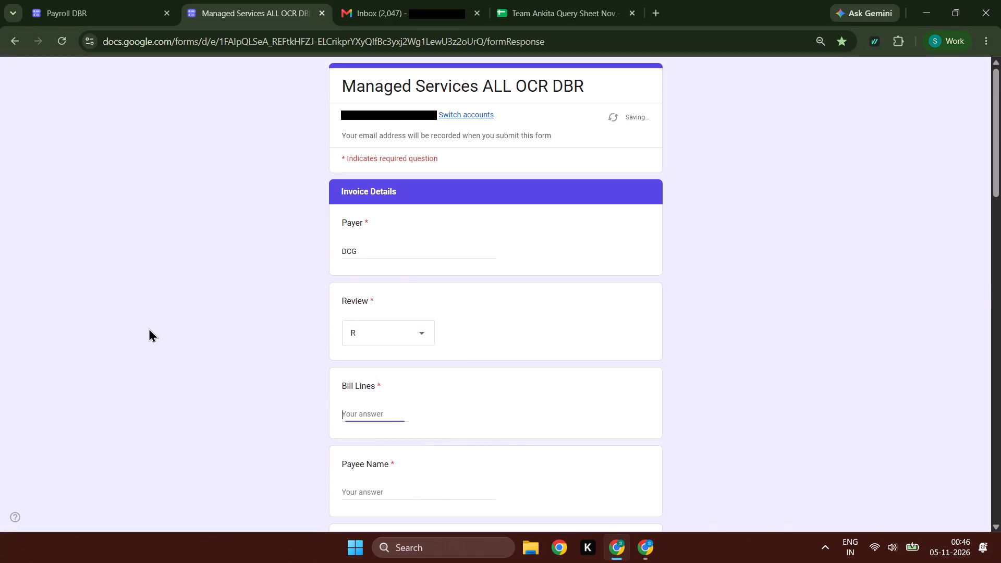
{"action": "scroll", "coordinate": [100, 316], "scroll_direction": "down", "scroll_amount": 3}
{"action": "key", "text": "alt+Tab"}
{"action": "type", "text": "14"}
{"action": "key", "text": "Tab"}
{"action": "key", "text": "alt+Tab"}
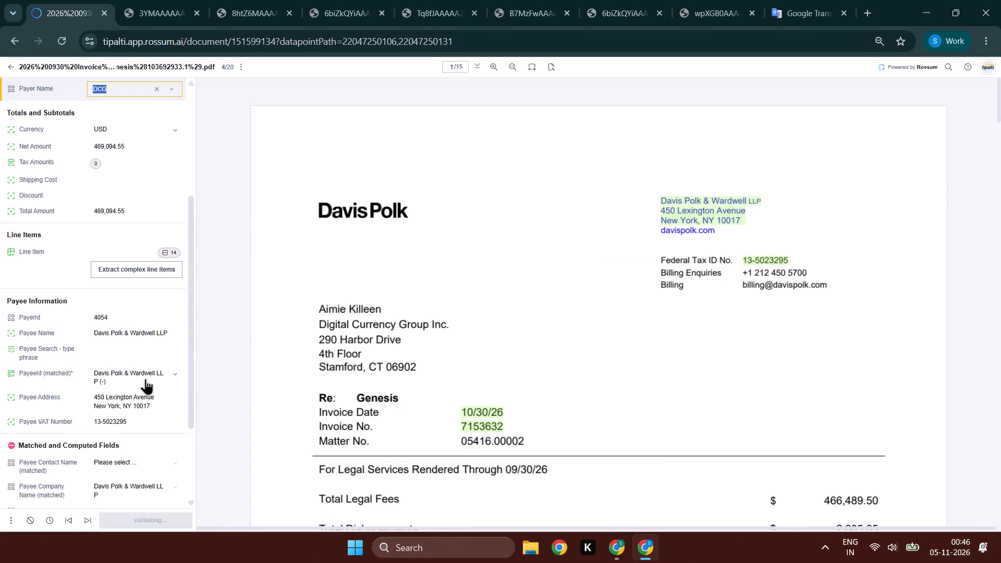
{"action": "left_click", "coordinate": [143, 378]}
{"action": "key", "text": "ctrl+c"}
{"action": "key", "text": "ctrl+c"}
{"action": "key", "text": "alt+Tab"}
{"action": "key", "text": "ctrl+v"}
{"action": "key", "text": "Tab"}
Copy invoice number 7153632 from Rossum into the form's Invoice # field, then return to the Rossum document.
{"action": "key", "text": "alt+Tab"}
{"action": "scroll", "coordinate": [65, 214], "scroll_direction": "up", "scroll_amount": 8}
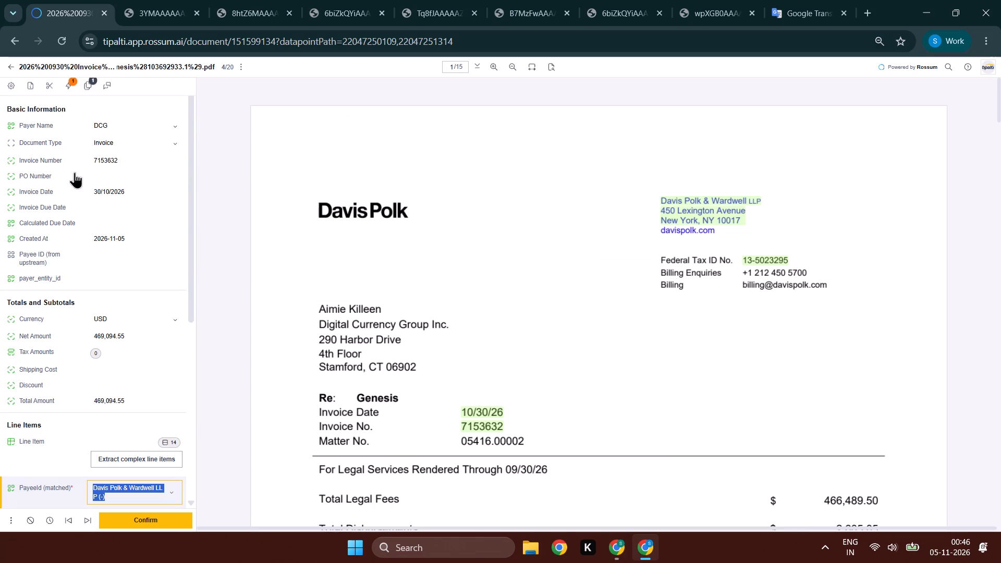
{"action": "left_click_drag", "start_coordinate": [137, 159], "coordinate": [83, 162]}
{"action": "key", "text": "ctrl+c"}
{"action": "key", "text": "ctrl+c"}
{"action": "key", "text": "ctrl+c"}
{"action": "key", "text": "alt+Tab"}
{"action": "key", "text": "ctrl+v"}
{"action": "key", "text": "Tab"}
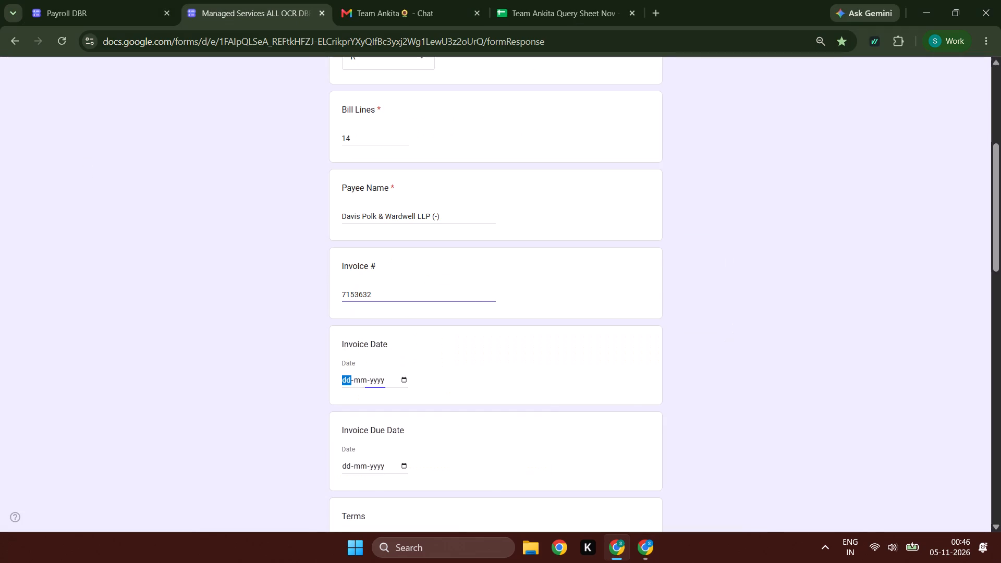
{"action": "key", "text": "alt+Tab"}
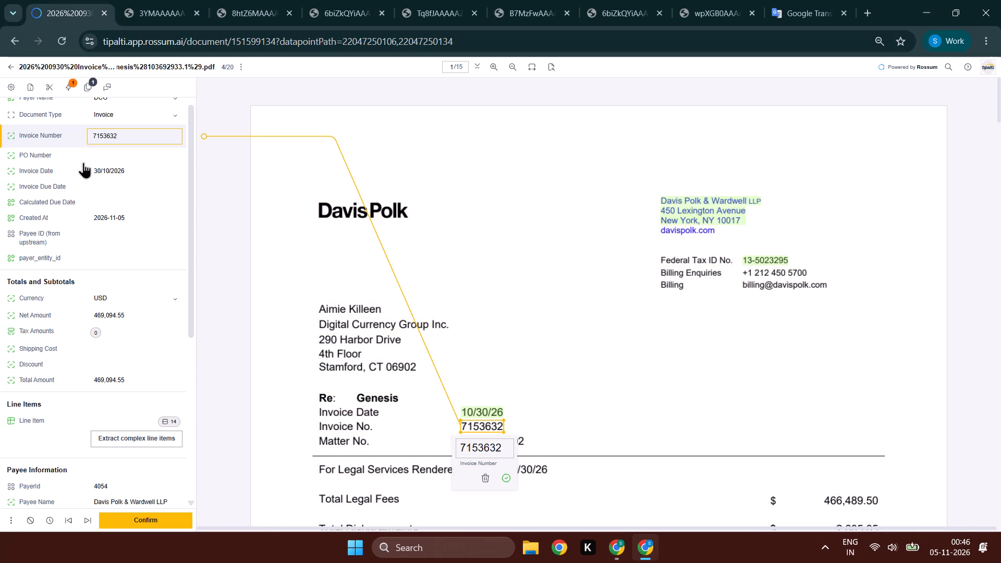
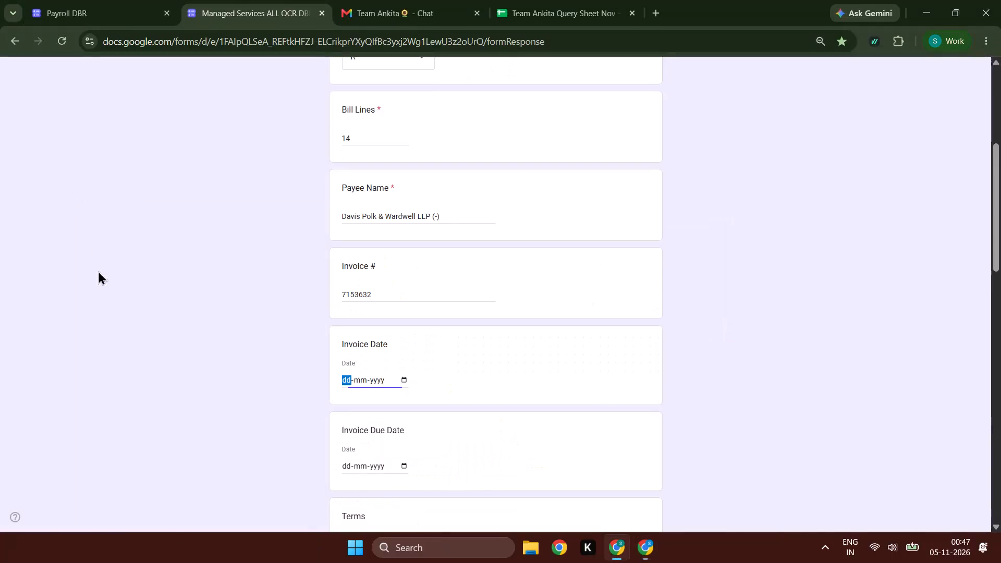
Set the form's Invoice Date to 30-10-2026, matching the Davis Polk document in Rossum.
{"action": "key", "text": "alt+Tab"}
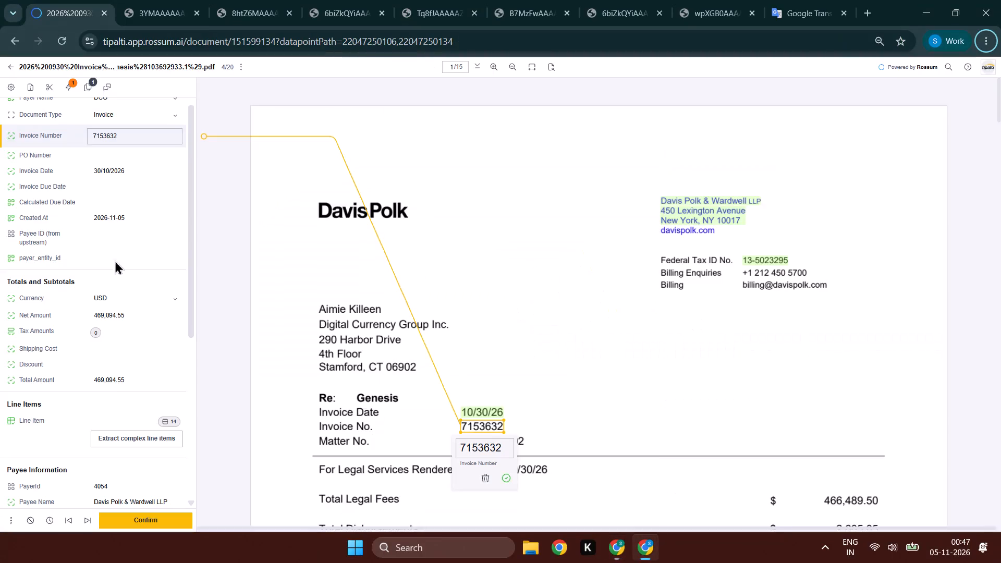
{"action": "key", "text": "alt+Tab"}
{"action": "key", "text": "3"}
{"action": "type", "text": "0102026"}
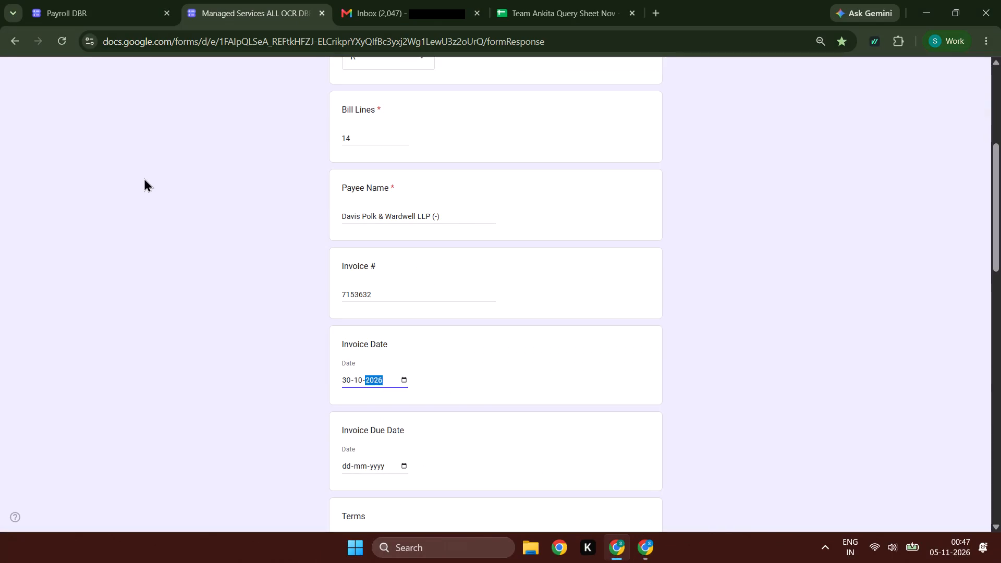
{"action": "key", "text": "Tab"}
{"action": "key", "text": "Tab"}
Copy the total amount 469,094.55 from Rossum into the form's Total Amt field, leaving due date, terms, PO and tax blank.
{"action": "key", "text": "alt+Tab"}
{"action": "left_click_drag", "start_coordinate": [124, 380], "coordinate": [87, 380]}
{"action": "key", "text": "ctrl+c"}
{"action": "key", "text": "ctrl+c"}
{"action": "key", "text": "alt+Tab"}
{"action": "scroll", "coordinate": [383, 346], "scroll_direction": "down", "scroll_amount": 4, "text": "alt"}
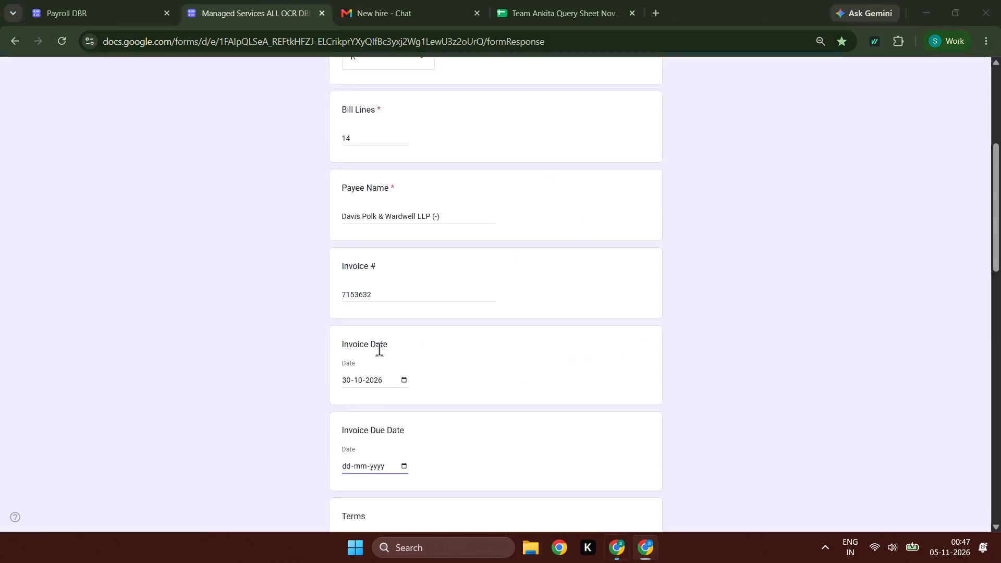
{"action": "scroll", "coordinate": [379, 349], "scroll_direction": "down", "scroll_amount": 2, "text": "alt"}
{"action": "key", "text": "Tab"}
{"action": "key", "text": "Tab"}
{"action": "key", "text": "Tab"}
{"action": "left_click_drag", "start_coordinate": [371, 491], "coordinate": [370, 498]}
{"action": "left_click", "coordinate": [371, 500]}
{"action": "key", "text": "Tab"}
{"action": "key", "text": "Tab"}
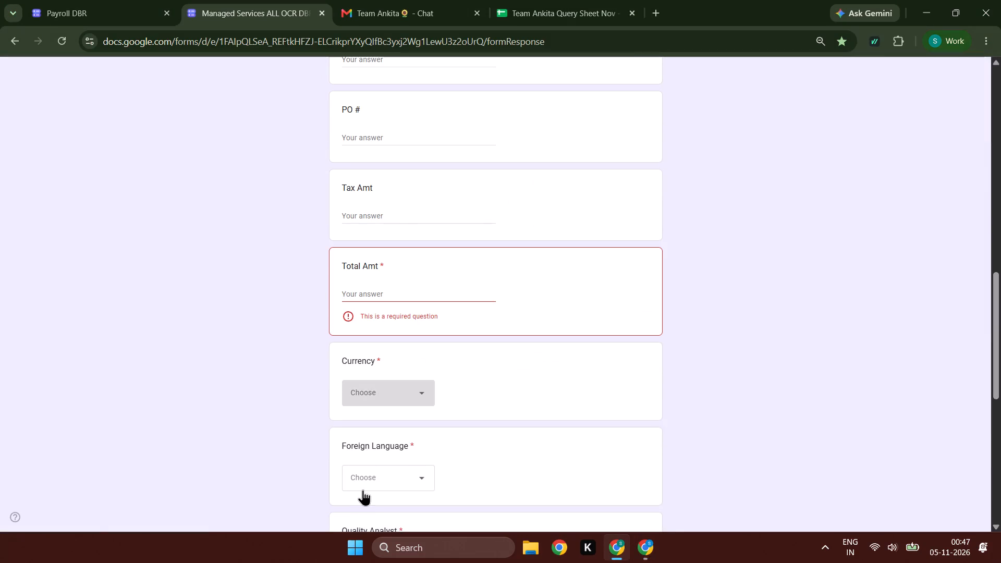
{"action": "key", "text": "shift+Tab"}
{"action": "key", "text": "ctrl+v"}
{"action": "key", "text": "Tab"}
Set the form's Currency to USD and fill in Foreign Language and the remaining required review fields.
{"action": "key", "text": "alt+Tab"}
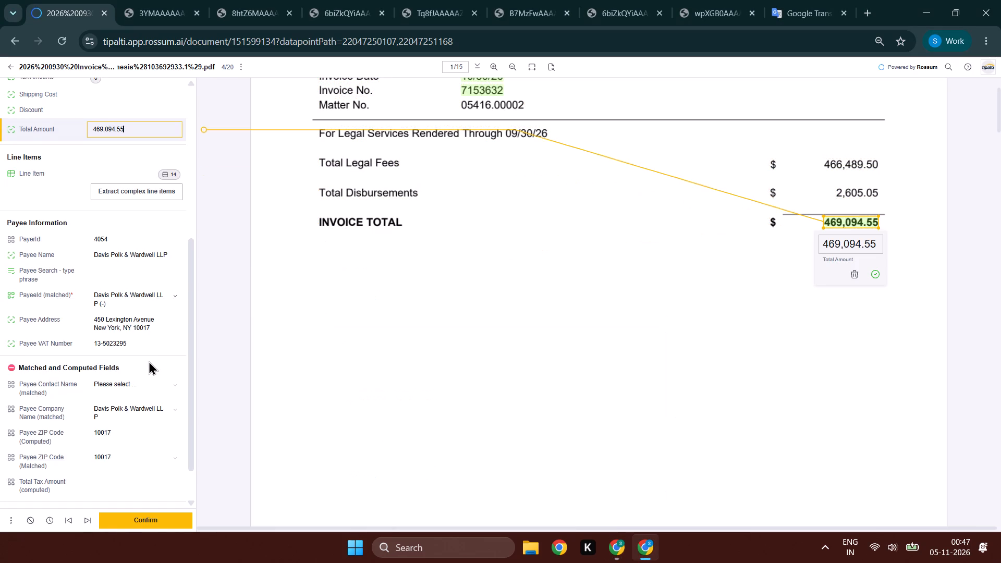
{"action": "scroll", "coordinate": [149, 361], "scroll_direction": "up", "scroll_amount": 3}
{"action": "key", "text": "alt+Tab"}
{"action": "type", "text": "us"}
{"action": "key", "text": "Tab"}
{"action": "type", "text": "nn"}
{"action": "key", "text": "Tab"}
{"action": "type", "text": "nnn"}
{"action": "key", "text": "Tab"}
{"action": "key", "text": "1"}
{"action": "key", "text": "Tab"}
{"action": "key", "text": "n"}
Submit the completed form response for the Davis Polk invoice.
{"action": "key", "text": "Tab"}
{"action": "key", "text": "Tab"}
{"action": "key", "text": "space"}
{"action": "key", "text": "Tab"}
{"action": "key", "text": "Tab"}
{"action": "key", "text": "space"}
{"action": "key", "text": "alt+Tab"}
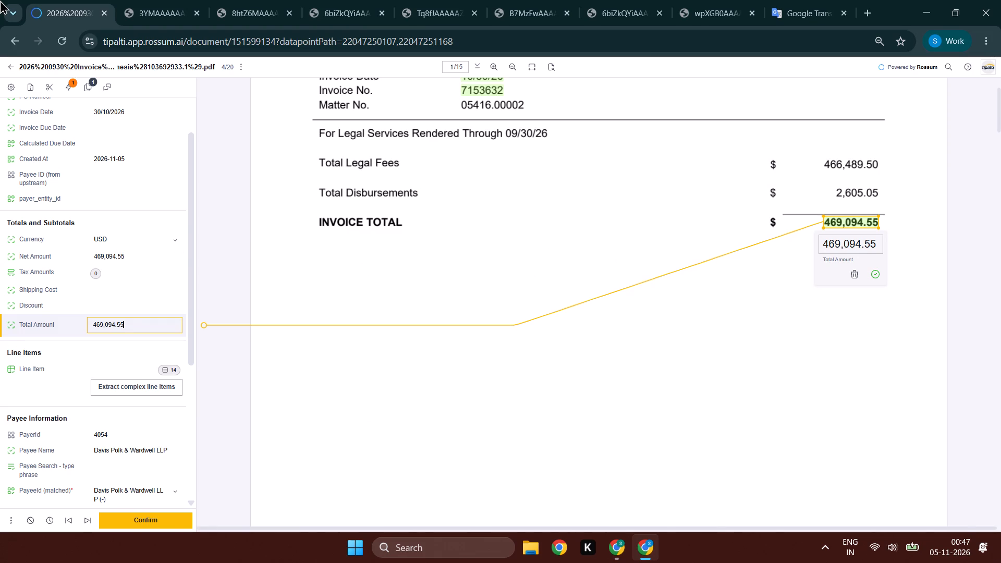
{"action": "key", "text": "alt+Tab"}
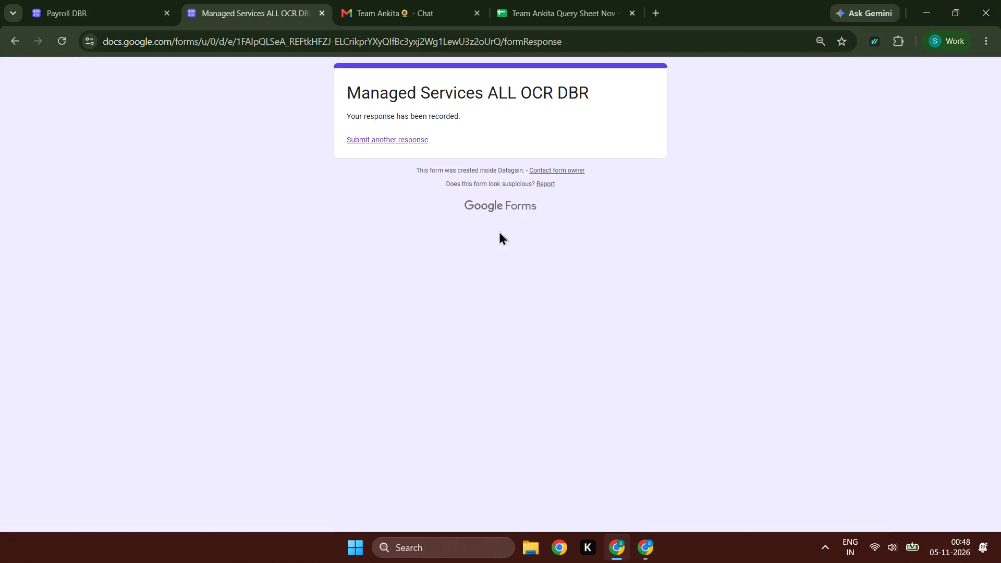
Start another form response and confirm the Davis Polk invoice in Rossum.
{"action": "double_click", "coordinate": [406, 143]}
{"action": "key", "text": "alt+Tab"}
{"action": "double_click", "coordinate": [134, 524]}
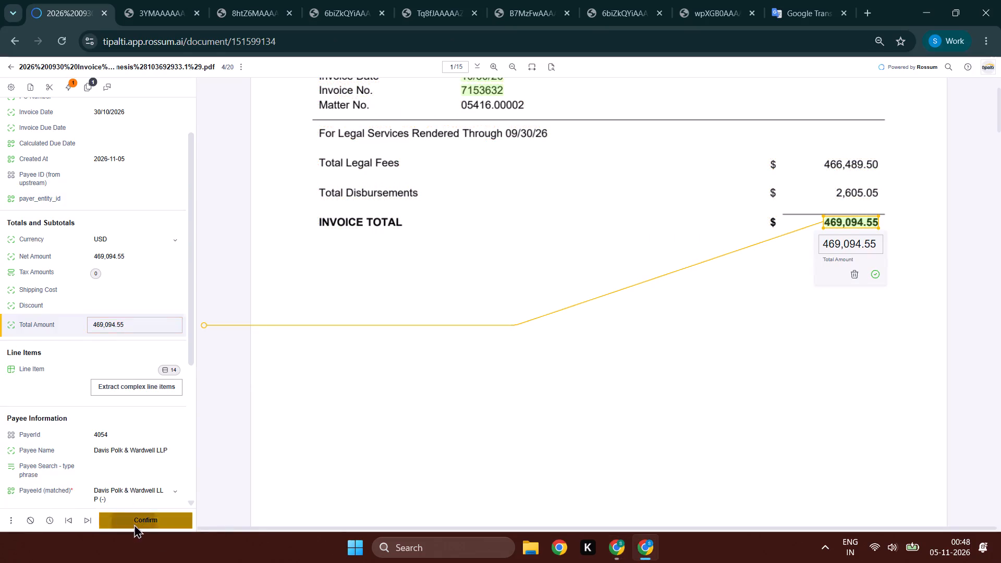
Include the account email in the new response, set OCR to Rossum, and continue to the Annotation ID section.
{"action": "key", "text": "alt+Tab"}
{"action": "left_click", "coordinate": [363, 238]}
{"action": "left_click", "coordinate": [387, 482]}
{"action": "left_click", "coordinate": [384, 503]}
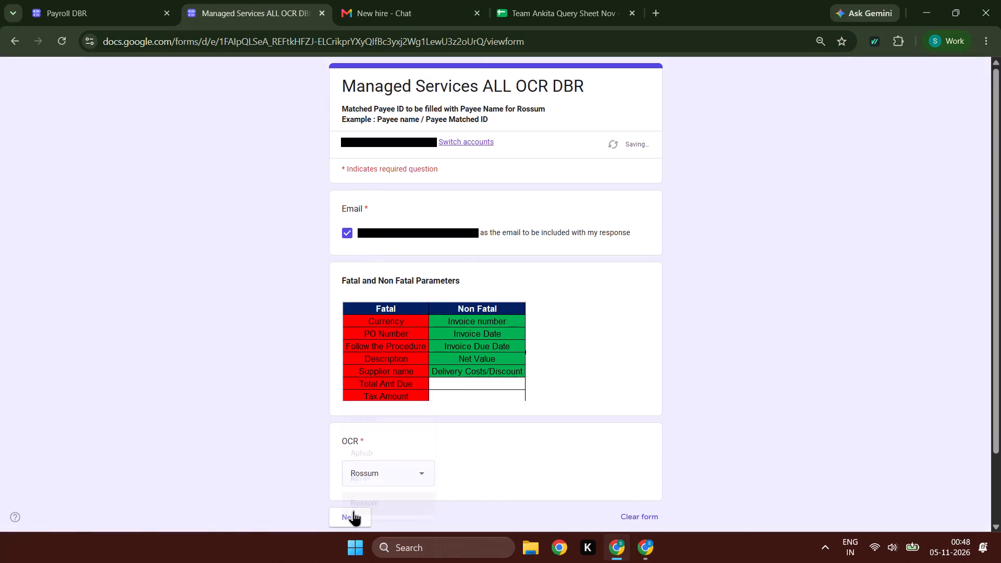
{"action": "triple_click", "coordinate": [339, 510]}
{"action": "key", "text": "alt+Tab"}
{"action": "key", "text": "alt+Tab"}
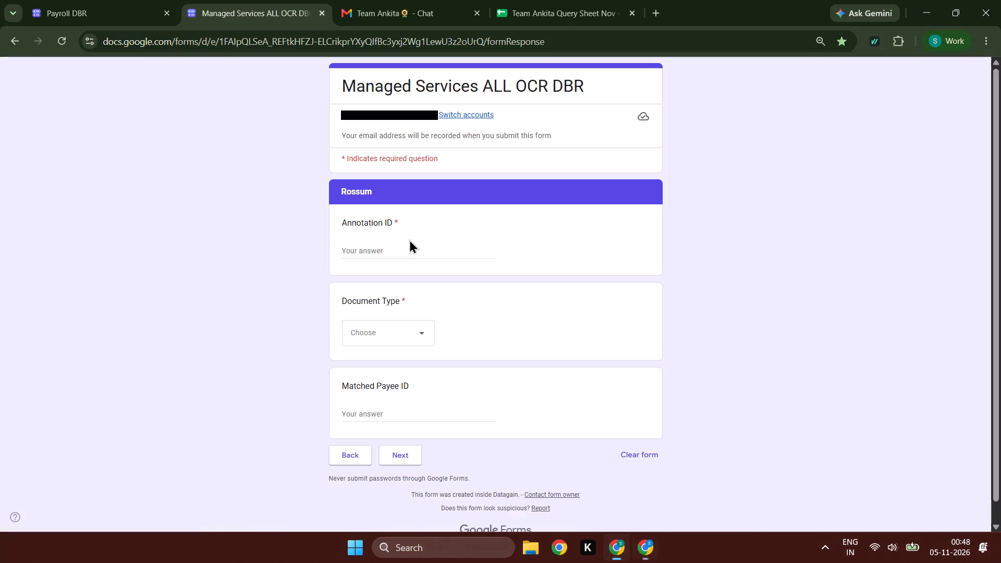
{"action": "left_click", "coordinate": [405, 248]}
Remove the bill of lading number from the Roadtex document's Invoice Number field in Rossum.
{"action": "key", "text": "alt+Tab"}
{"action": "left_click", "coordinate": [119, 169]}
{"action": "key", "text": "shift+Tab"}
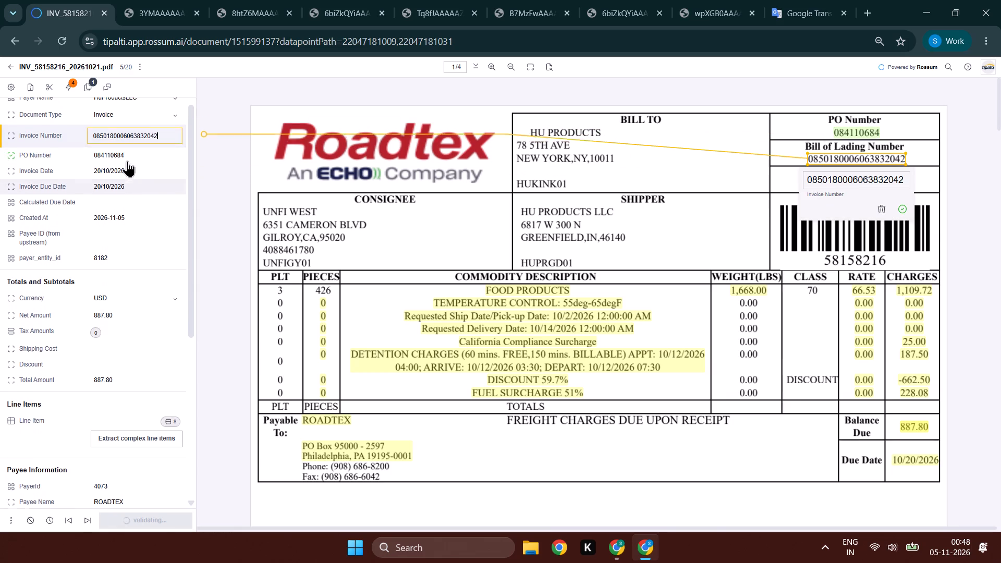
{"action": "key", "text": "Tab"}
{"action": "key", "text": "shift+Tab"}
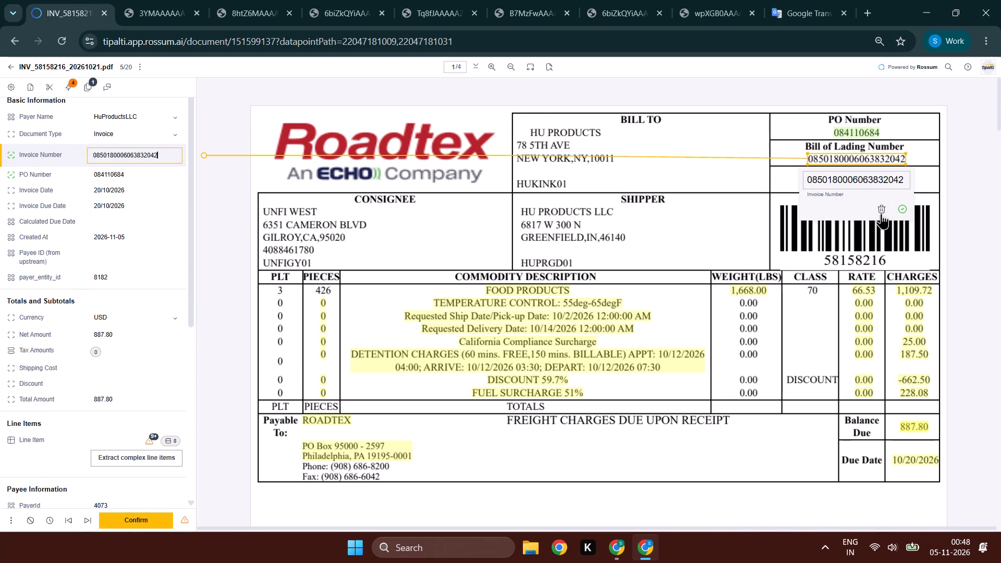
{"action": "left_click", "coordinate": [882, 211]}
Go through the Roadtex document's PO number, dates, currency and amount fields to validate them, ending at the line items.
{"action": "key", "text": "Tab"}
{"action": "key", "text": "Tab"}
{"action": "key", "text": "Tab"}
{"action": "key", "text": "Tab"}
{"action": "key", "text": "Tab"}
{"action": "key", "text": "Tab"}
{"action": "key", "text": "Tab"}
{"action": "key", "text": "Tab"}
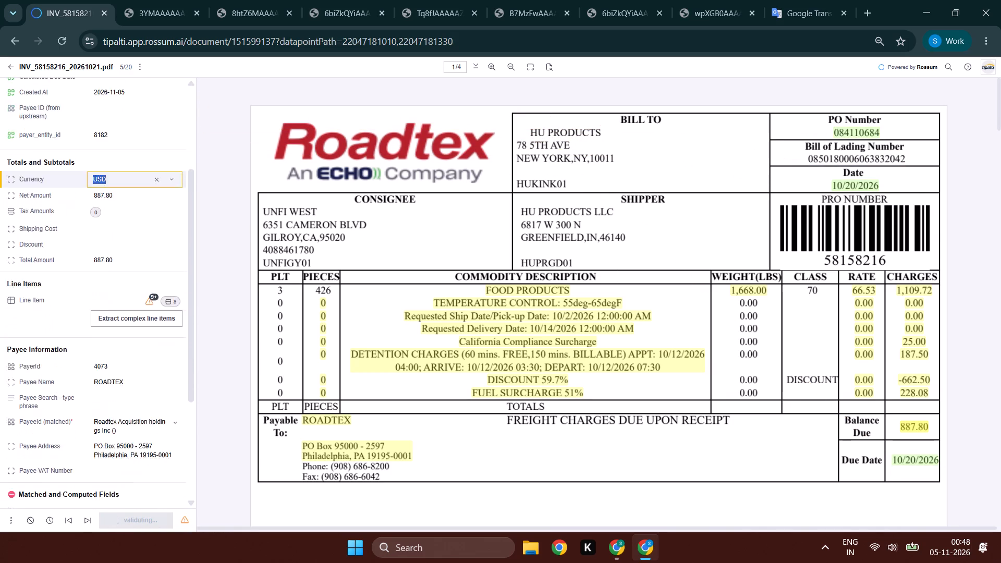
{"action": "key", "text": "Tab"}
{"action": "key", "text": "Tab"}
{"action": "key", "text": "Tab"}
{"action": "key", "text": "Tab"}
{"action": "key", "text": "Tab"}
{"action": "key", "text": "Tab"}
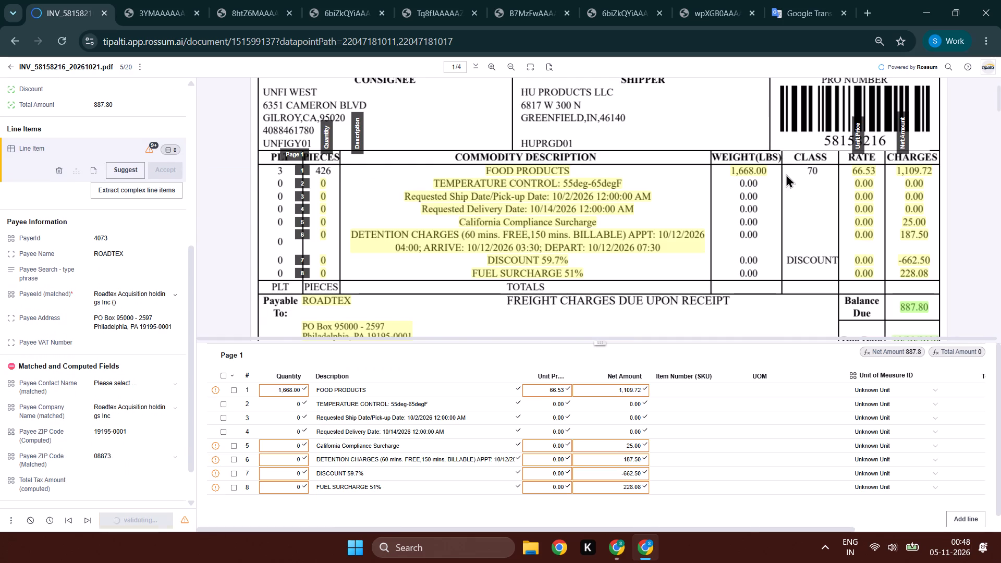
{"action": "scroll", "coordinate": [527, 193], "scroll_direction": "up", "scroll_amount": 6}
{"action": "scroll", "coordinate": [189, 227], "scroll_direction": "up", "scroll_amount": 4}
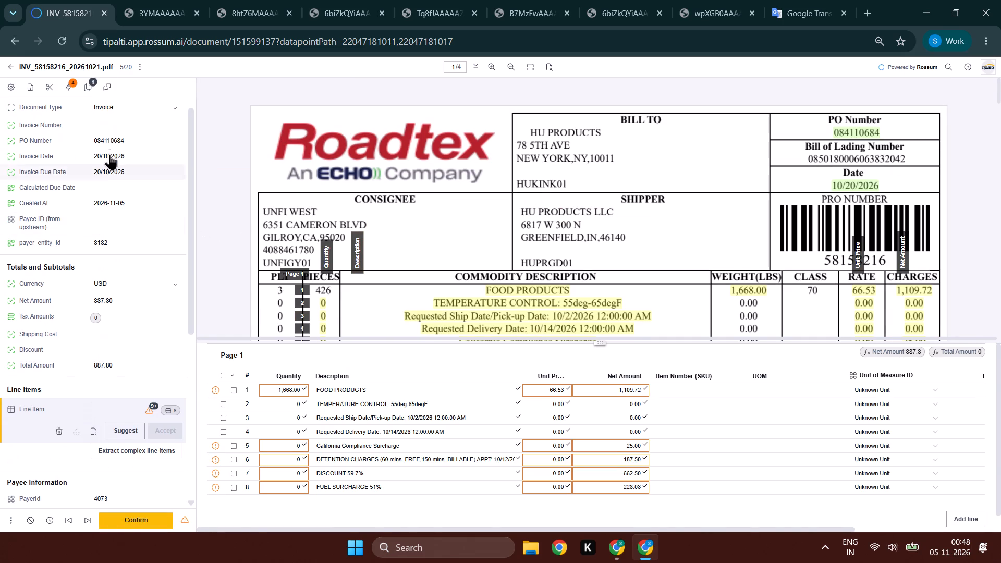
Capture the PRO number 58158216 from the document as the Invoice Number.
{"action": "left_click", "coordinate": [105, 126]}
{"action": "left_click", "coordinate": [859, 259]}
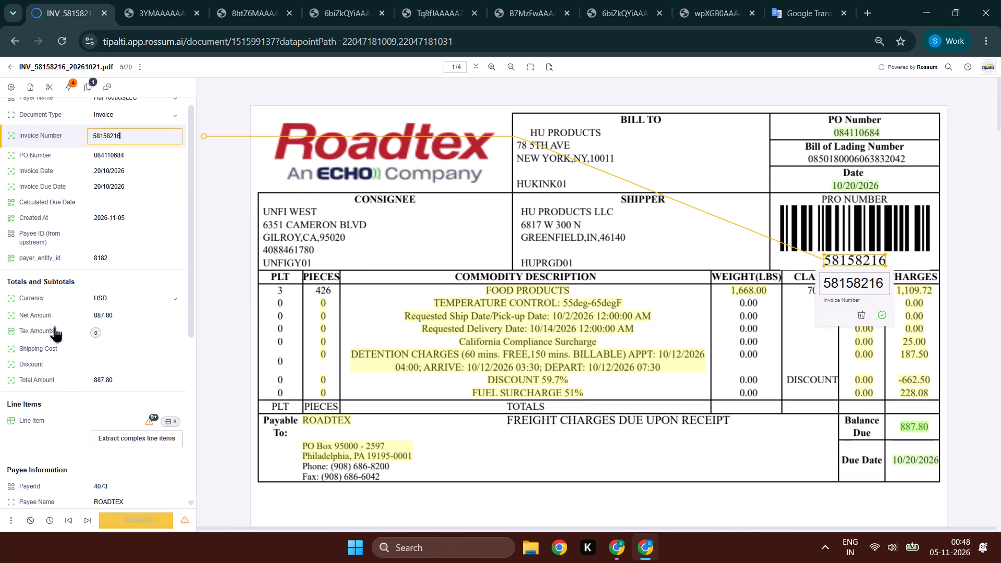
Set the FOOD PRODUCTS line item's quantity to 426, captured from the document's Pieces column.
{"action": "left_click", "coordinate": [108, 424]}
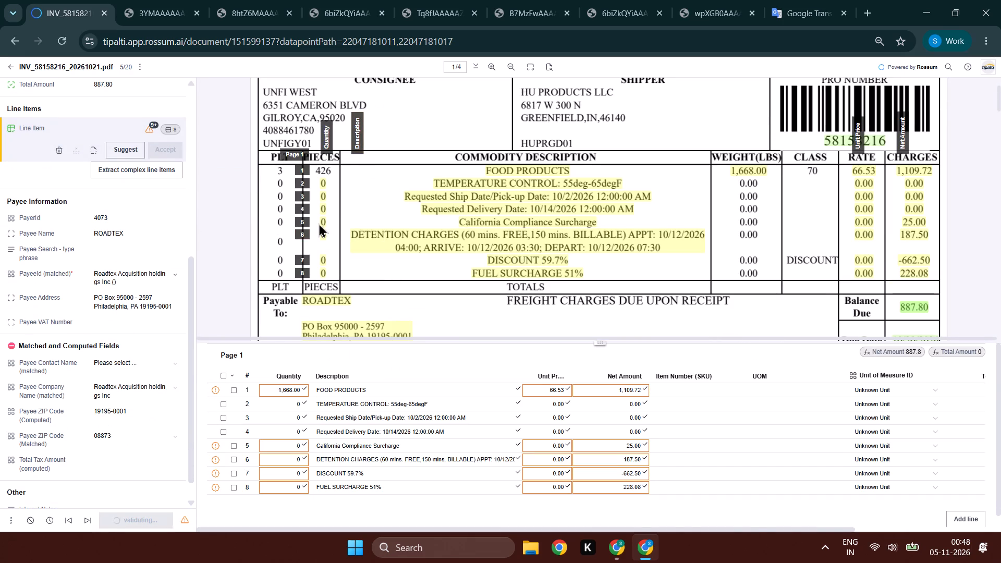
{"action": "left_click", "coordinate": [536, 174]}
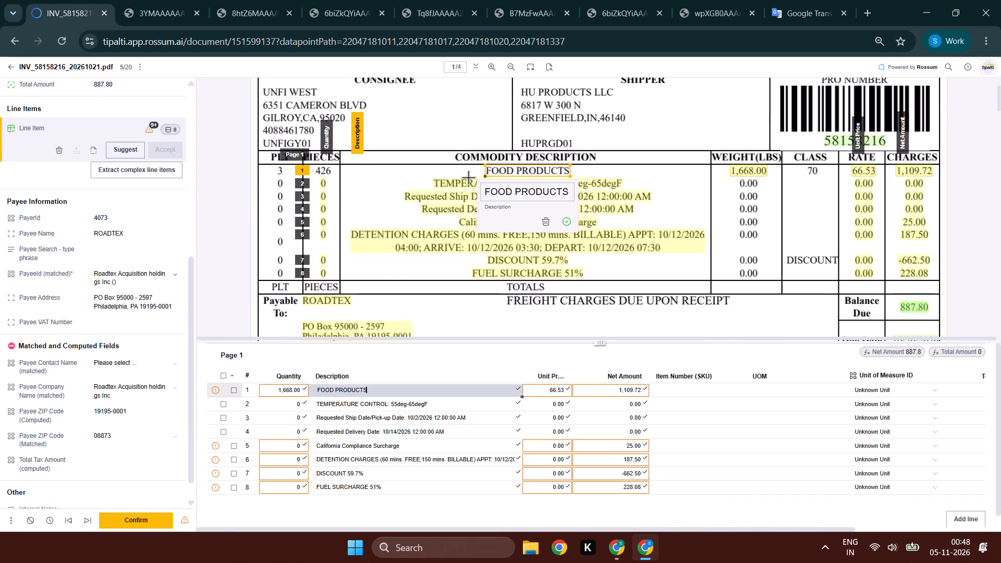
{"action": "key", "text": "shift+Tab"}
{"action": "left_click", "coordinate": [325, 174]}
{"action": "key", "text": "Tab"}
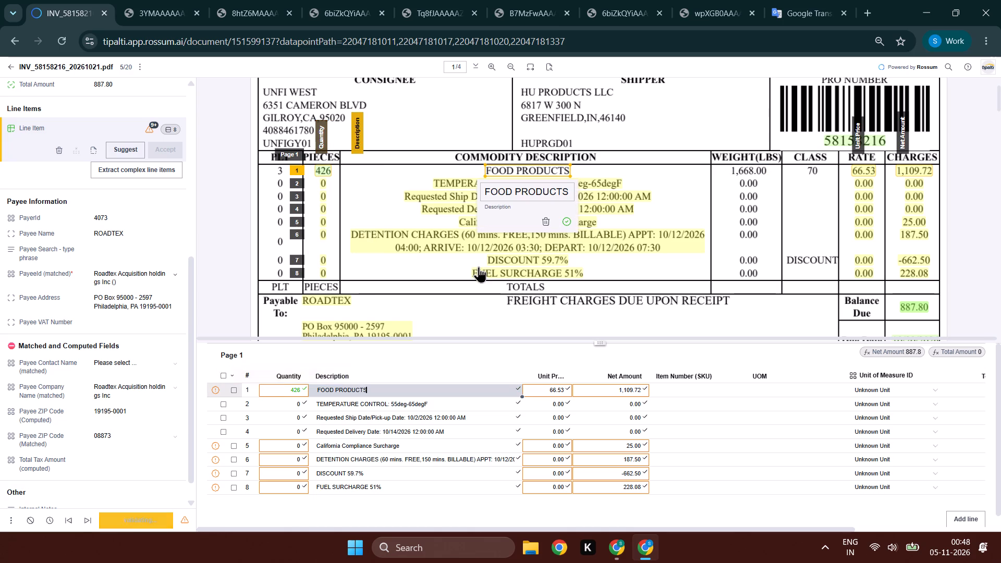
{"action": "scroll", "coordinate": [385, 303], "scroll_direction": "down", "scroll_amount": 1}
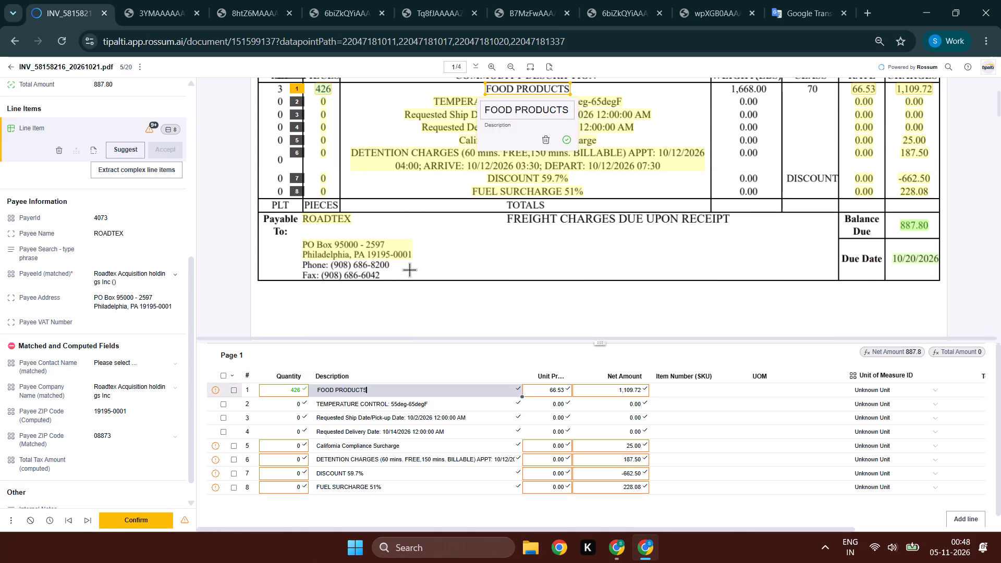
Go through the Roadtex payee name, matched payee and payee address fields to validate them.
{"action": "scroll", "coordinate": [68, 264], "scroll_direction": "up", "scroll_amount": 2}
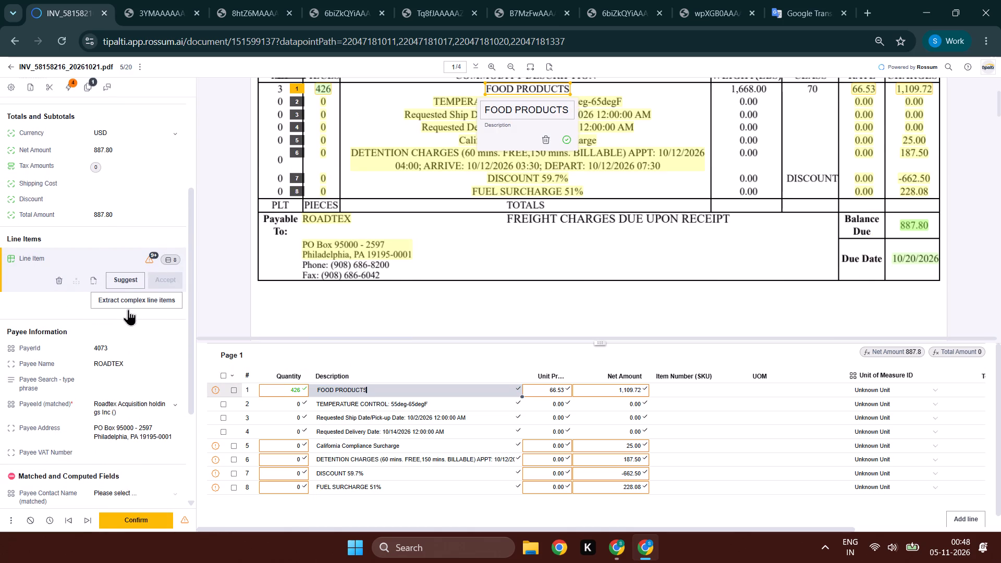
{"action": "left_click", "coordinate": [121, 369]}
{"action": "key", "text": "Tab"}
{"action": "key", "text": "Tab"}
{"action": "key", "text": "Tab"}
{"action": "key", "text": "Tab"}
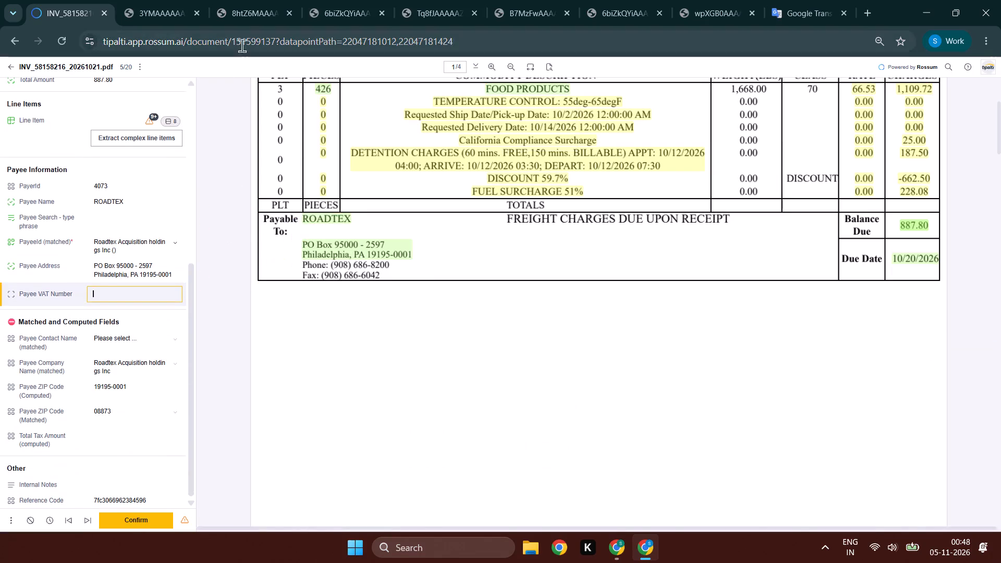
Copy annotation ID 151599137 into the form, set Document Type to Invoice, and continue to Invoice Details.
{"action": "double_click", "coordinate": [249, 41], "text": "ctrl"}
{"action": "key", "text": "ctrl+c"}
{"action": "key", "text": "ctrl+c"}
{"action": "key", "text": "alt+Tab"}
{"action": "key", "text": "ctrl+v"}
{"action": "left_click", "coordinate": [373, 340]}
{"action": "left_click", "coordinate": [374, 369]}
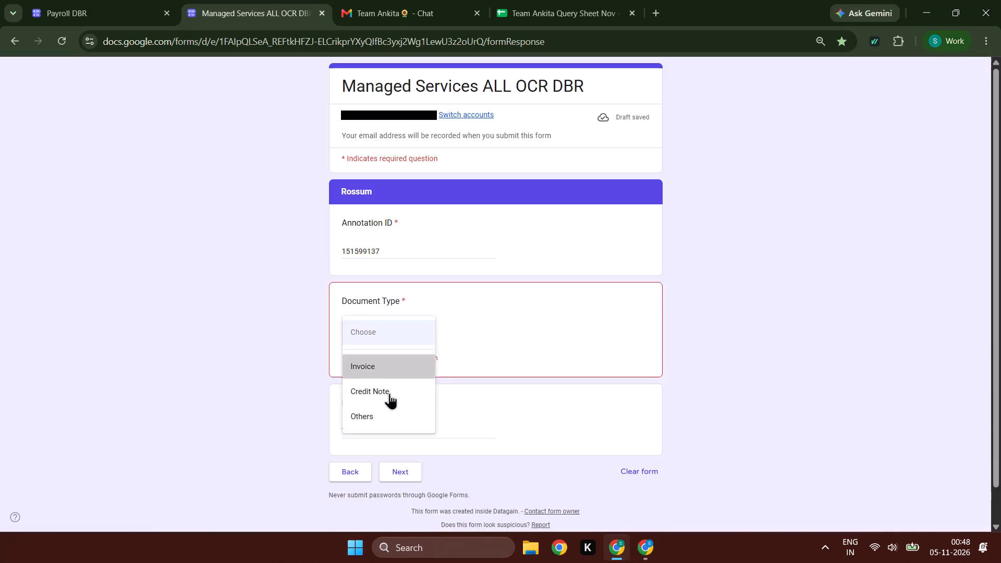
{"action": "left_click", "coordinate": [404, 466]}
{"action": "left_click_drag", "start_coordinate": [402, 466], "coordinate": [402, 461]}
{"action": "double_click", "coordinate": [402, 461]}
Copy the payer name HuProductsLLC from Rossum into the form's Payer field and set Review to R.
{"action": "key", "text": "alt+Tab"}
{"action": "scroll", "coordinate": [141, 278], "scroll_direction": "up", "scroll_amount": 7}
{"action": "left_click", "coordinate": [122, 129], "text": "ctrl"}
{"action": "key", "text": "ctrl+c"}
{"action": "key", "text": "ctrl+c"}
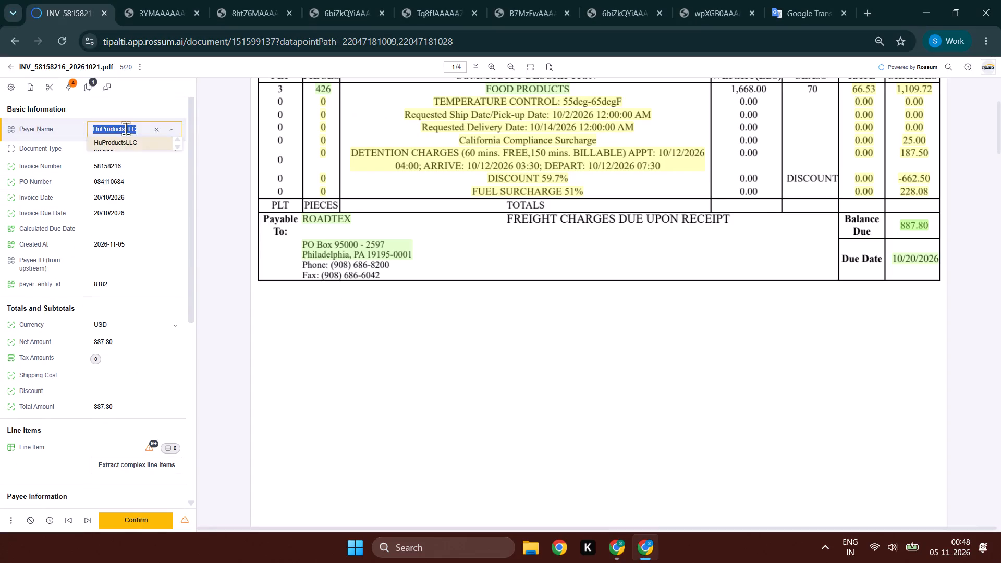
{"action": "key", "text": "alt+Tab"}
{"action": "left_click_drag", "start_coordinate": [372, 252], "coordinate": [379, 253], "text": "ctrl"}
{"action": "key", "text": "ctrl+v"}
{"action": "left_click", "coordinate": [392, 342]}
{"action": "left_click", "coordinate": [387, 366]}
Set the form's Bill Lines to 4 and copy the matched payee Roadtex Acquisition holdings Inc () into Payee Name.
{"action": "left_click", "coordinate": [366, 413]}
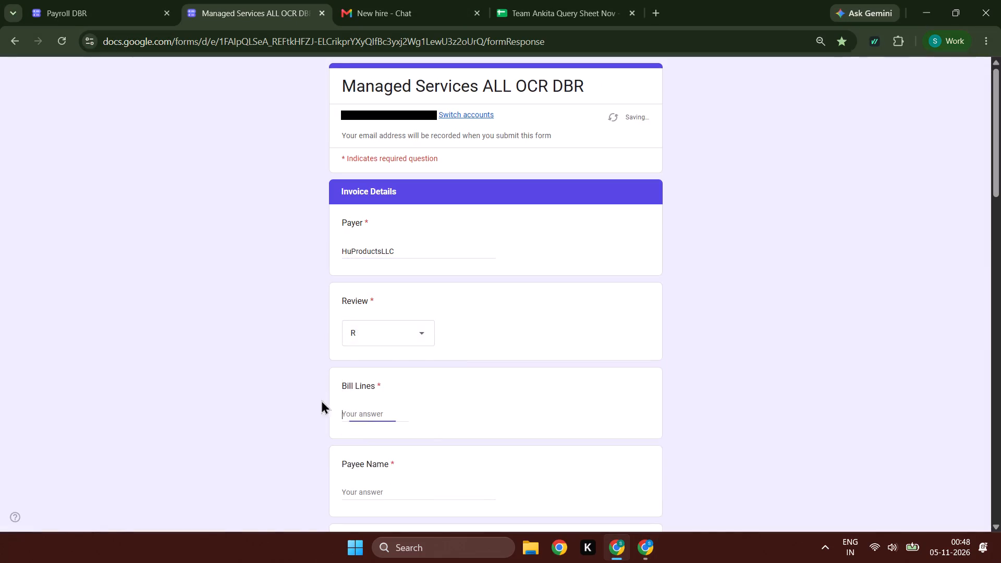
{"action": "key", "text": "alt+Tab"}
{"action": "scroll", "coordinate": [38, 315], "scroll_direction": "down", "scroll_amount": 3}
{"action": "key", "text": "alt+Tab"}
{"action": "key", "text": "4"}
{"action": "key", "text": "Tab"}
{"action": "key", "text": "alt+Tab"}
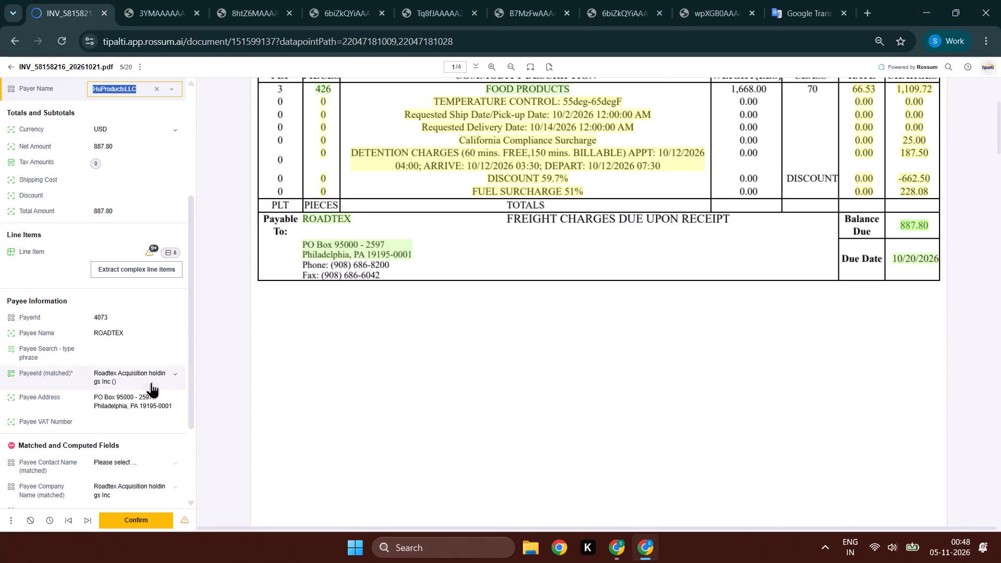
{"action": "left_click", "coordinate": [139, 385], "text": "ctrl"}
{"action": "key", "text": "ctrl+c"}
{"action": "key", "text": "ctrl+c"}
{"action": "key", "text": "alt+Tab"}
{"action": "key", "text": "ctrl+v"}
{"action": "key", "text": "Tab"}
Copy invoice number 58158216 from Rossum into the form's Invoice # field.
{"action": "key", "text": "alt+Tab"}
{"action": "scroll", "coordinate": [1, 195], "scroll_direction": "up", "scroll_amount": 7}
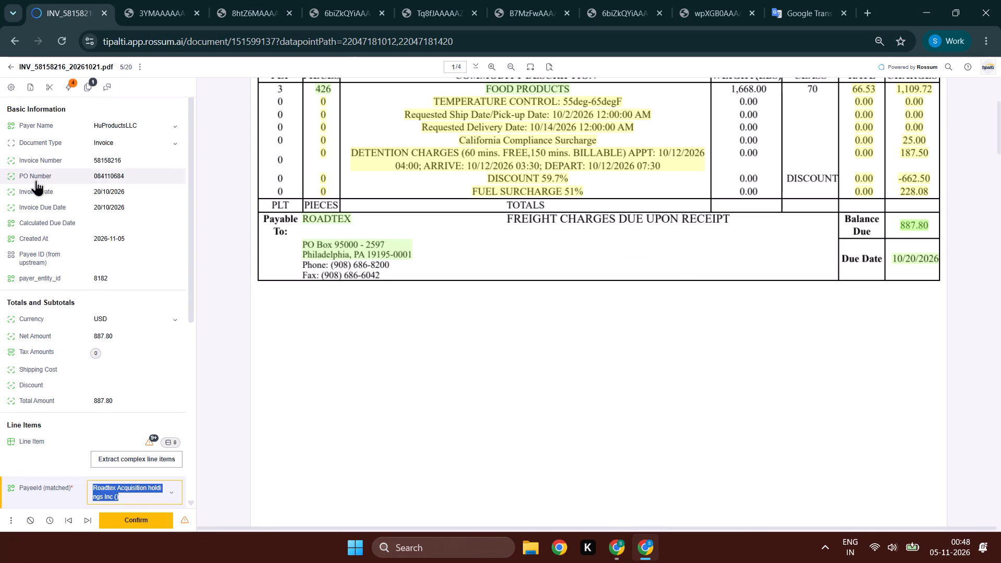
{"action": "scroll", "coordinate": [70, 178], "scroll_direction": "up", "scroll_amount": 1}
{"action": "left_click_drag", "start_coordinate": [129, 159], "coordinate": [95, 157]}
{"action": "key", "text": "ctrl+c"}
{"action": "key", "text": "ctrl+c"}
{"action": "key", "text": "ctrl+c"}
{"action": "key", "text": "alt+Tab"}
{"action": "key", "text": "ctrl+v"}
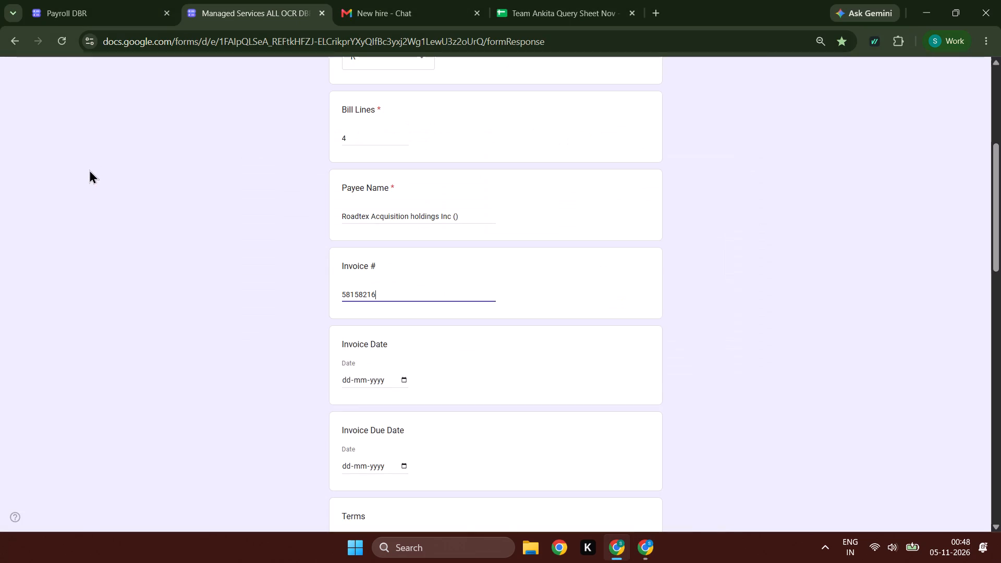
{"action": "key", "text": "Tab"}
Set both the form's Invoice Date and Invoice Due Date to 20-10-2026, as shown in Rossum.
{"action": "key", "text": "alt+Tab"}
{"action": "key", "text": "alt+Tab"}
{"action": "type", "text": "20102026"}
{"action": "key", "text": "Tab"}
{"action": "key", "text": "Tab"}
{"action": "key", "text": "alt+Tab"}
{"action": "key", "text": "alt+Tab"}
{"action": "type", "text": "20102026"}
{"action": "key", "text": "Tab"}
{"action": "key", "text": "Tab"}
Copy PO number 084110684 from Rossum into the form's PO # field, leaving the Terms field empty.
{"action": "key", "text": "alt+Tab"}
{"action": "left_click_drag", "start_coordinate": [156, 158], "coordinate": [106, 155]}
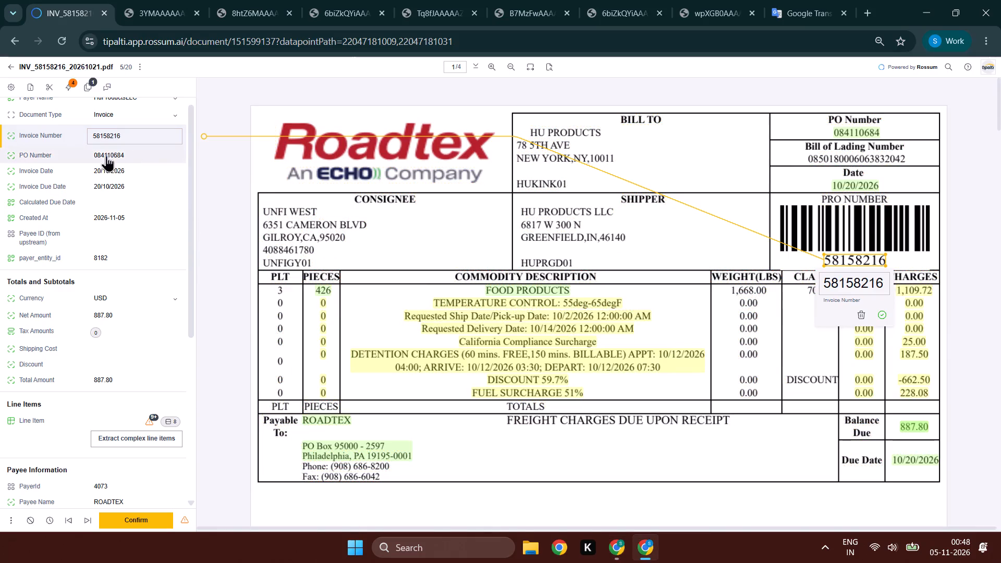
{"action": "left_click_drag", "start_coordinate": [106, 155], "coordinate": [76, 155]}
{"action": "key", "text": "ctrl+c"}
{"action": "key", "text": "ctrl+c"}
{"action": "key", "text": "alt+Tab"}
{"action": "key", "text": "ctrl+v"}
{"action": "key", "text": "Tab"}
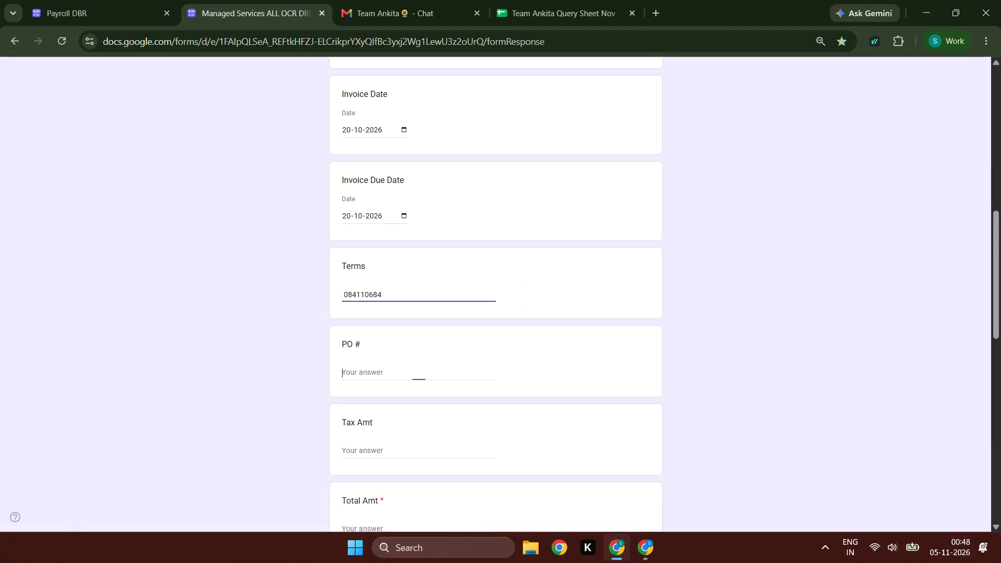
{"action": "key", "text": "BackSpace"}
{"action": "key", "text": "Tab"}
{"action": "key", "text": "shift+Tab"}
{"action": "key", "text": "shift+Tab"}
{"action": "key", "text": "BackSpace"}
{"action": "key", "text": "Tab"}
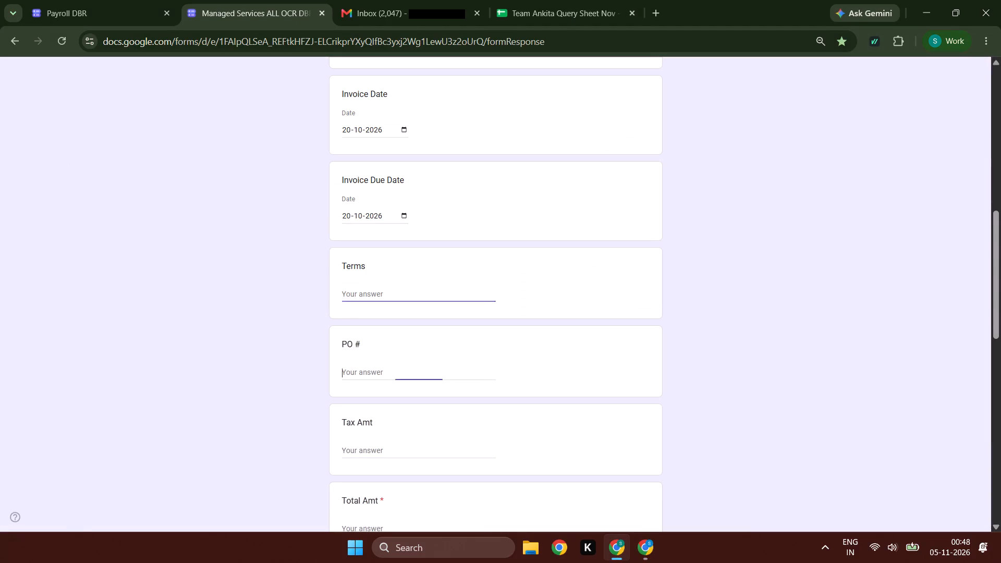
{"action": "key", "text": "ctrl+v"}
{"action": "key", "text": "Tab"}
Copy the total amount 887.80 from Rossum into the form's Total Amt field, leaving Tax Amt blank.
{"action": "key", "text": "alt+Tab"}
{"action": "left_click_drag", "start_coordinate": [124, 352], "coordinate": [91, 354]}
{"action": "key", "text": "ctrl+c"}
{"action": "key", "text": "ctrl+c"}
{"action": "key", "text": "alt+Tab"}
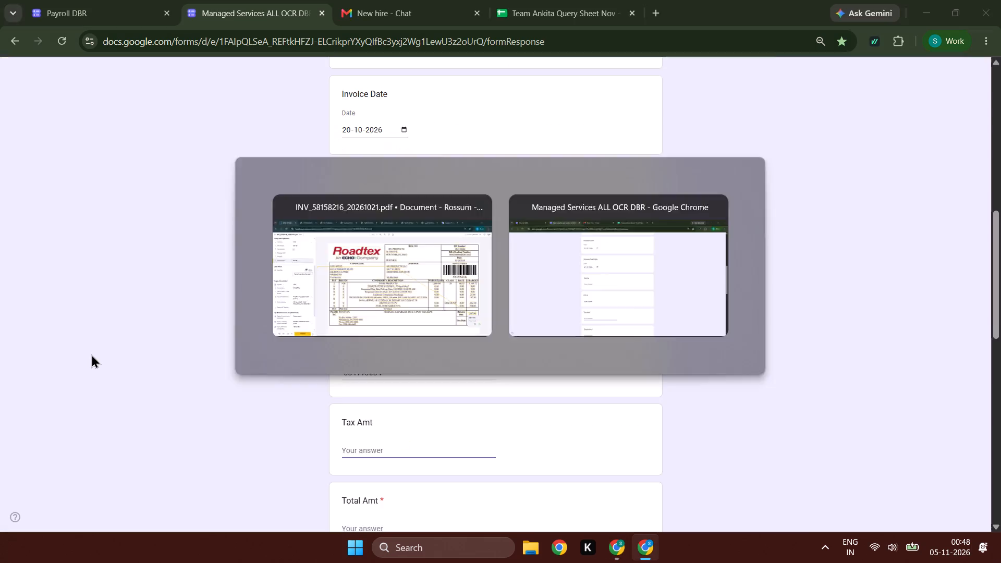
{"action": "key", "text": "Tab"}
{"action": "key", "text": "ctrl+v"}
{"action": "key", "text": "Tab"}
Complete the form's remaining fields: currency USD, Foreign Language NA, Quality Analyst NA, Invoice Pages 1 and Multiple Payees No.
{"action": "key", "text": "alt+Tab"}
{"action": "scroll", "coordinate": [51, 265], "scroll_direction": "up", "scroll_amount": 1}
{"action": "key", "text": "alt+Tab"}
{"action": "type", "text": "us"}
{"action": "key", "text": "Tab"}
{"action": "type", "text": "nn"}
{"action": "key", "text": "Tab"}
{"action": "type", "text": "nnn"}
{"action": "key", "text": "Tab"}
{"action": "key", "text": "1"}
{"action": "key", "text": "Tab"}
{"action": "key", "text": "n"}
{"action": "key", "text": "Tab"}
Request a copy of the responses and submit the Roadtex form entry.
{"action": "key", "text": "Tab"}
{"action": "key", "text": "space"}
{"action": "key", "text": "Tab"}
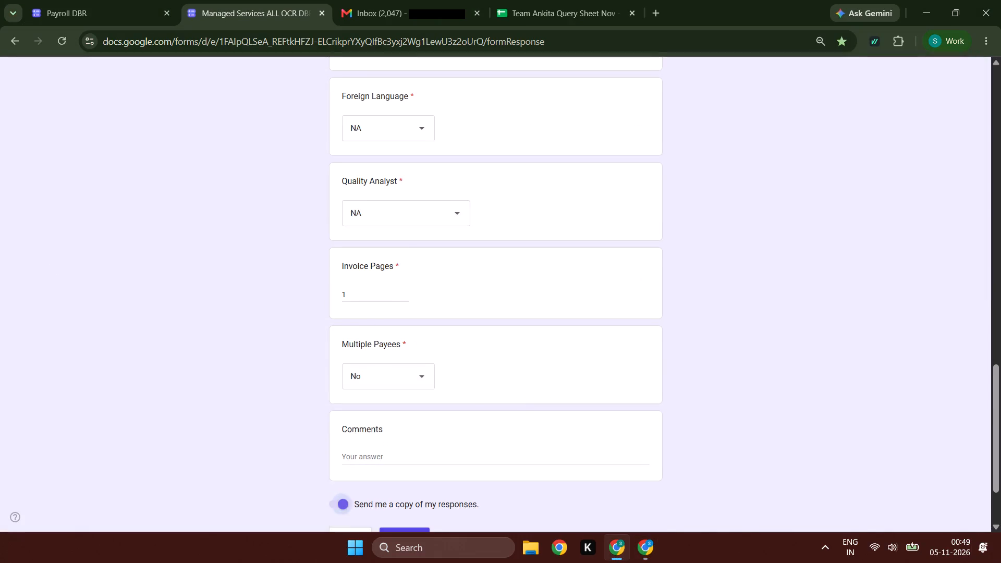
{"action": "key", "text": "Tab"}
{"action": "key", "text": "space"}
Confirm Roadtex invoice document INV_58158216_20261021.pdf in Rossum.
{"action": "key", "text": "alt+Tab"}
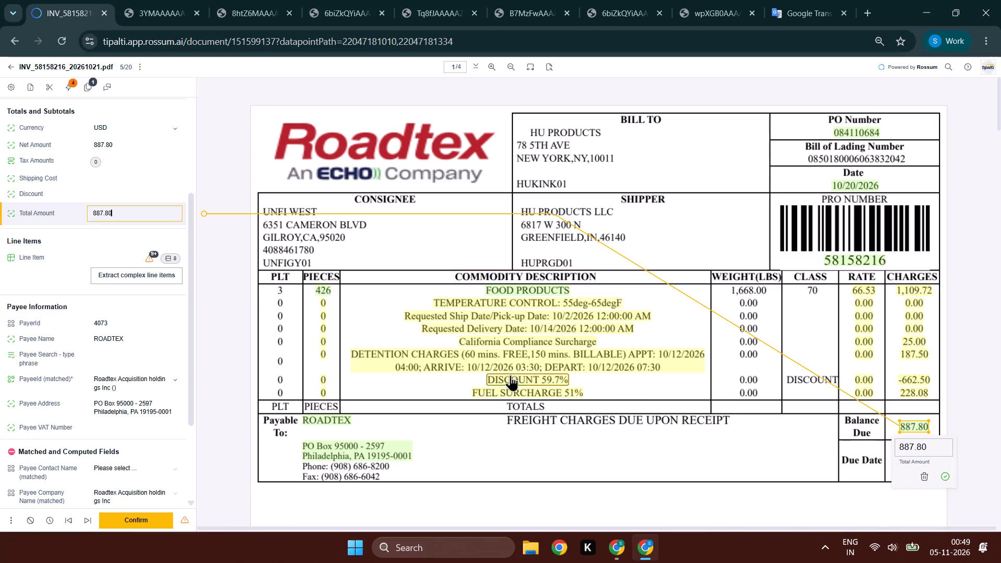
{"action": "left_click", "coordinate": [135, 336]}
{"action": "double_click", "coordinate": [138, 511]}
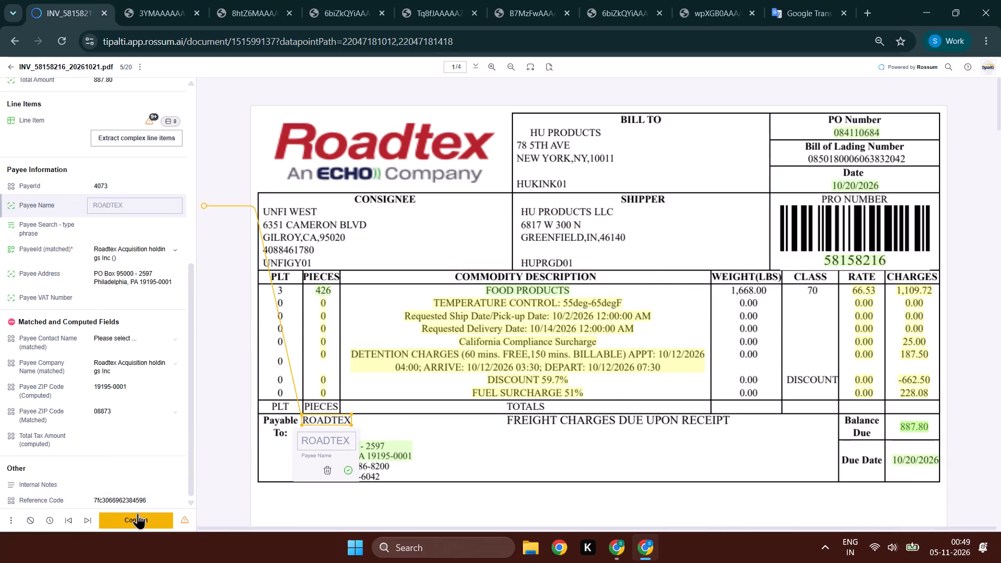
{"action": "double_click", "coordinate": [138, 515]}
Start another form response with the account email included, choose Rossum as the platform, and advance to the Annotation ID field.
{"action": "key", "text": "alt+Tab"}
{"action": "double_click", "coordinate": [412, 139]}
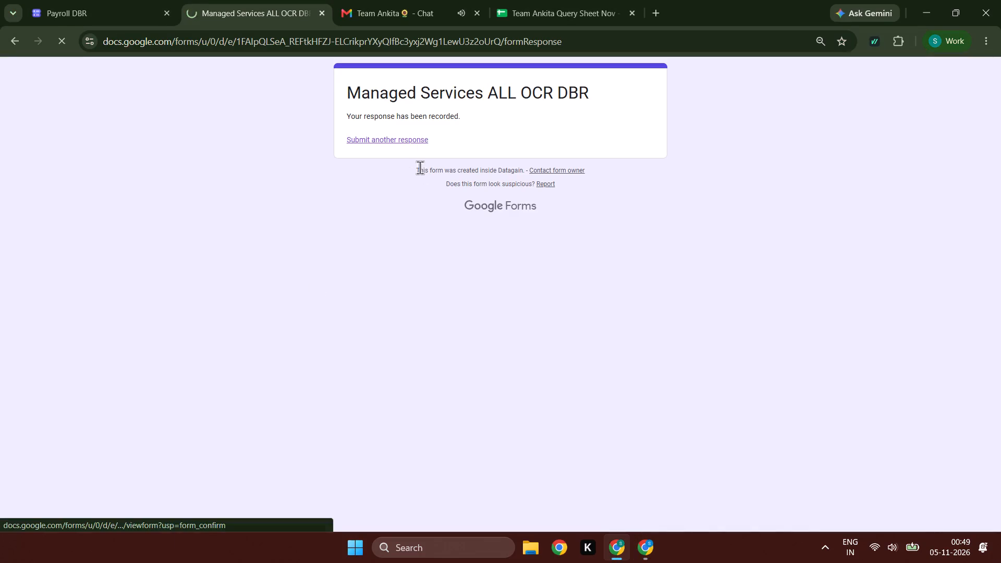
{"action": "left_click", "coordinate": [362, 221]}
{"action": "left_click", "coordinate": [365, 237]}
{"action": "left_click", "coordinate": [397, 473]}
{"action": "left_click", "coordinate": [382, 504]}
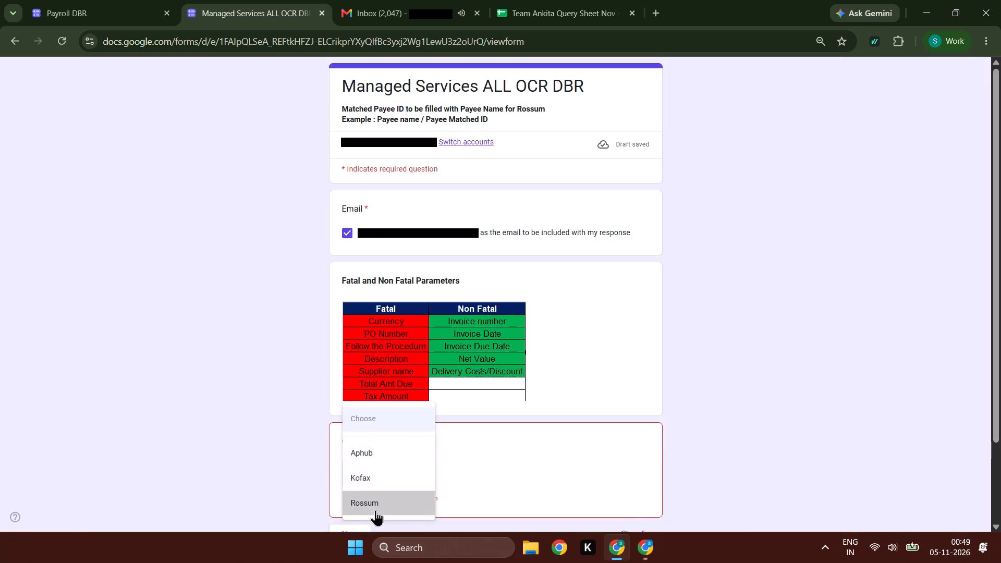
{"action": "triple_click", "coordinate": [349, 515]}
{"action": "left_click", "coordinate": [349, 515]}
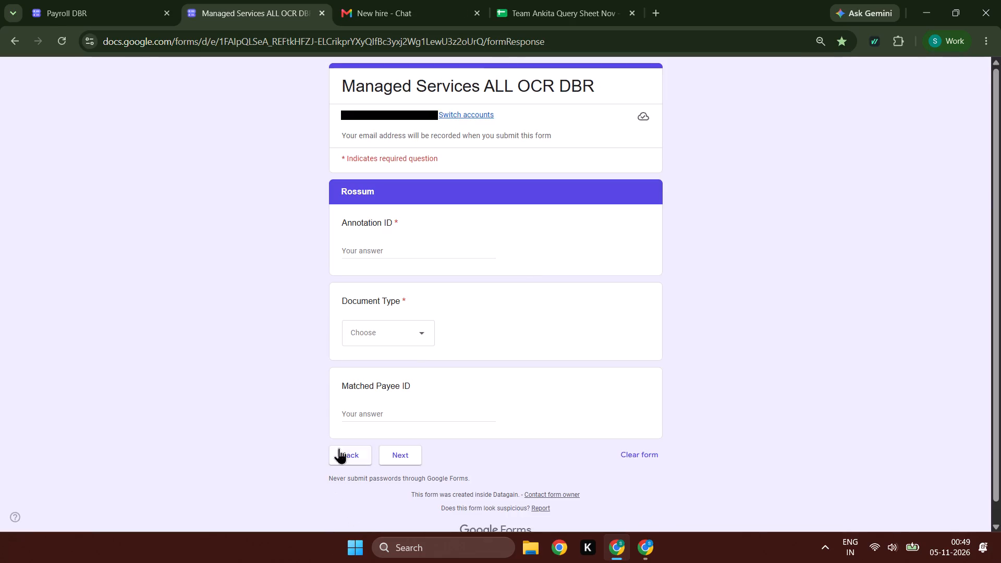
{"action": "double_click", "coordinate": [355, 247]}
In Rossum, validate the basic fields of Flexport invoice FLEX-4147802-8 against the document, from Invoice Number up to Invoice Due Date.
{"action": "key", "text": "alt+Tab"}
{"action": "left_click", "coordinate": [123, 162]}
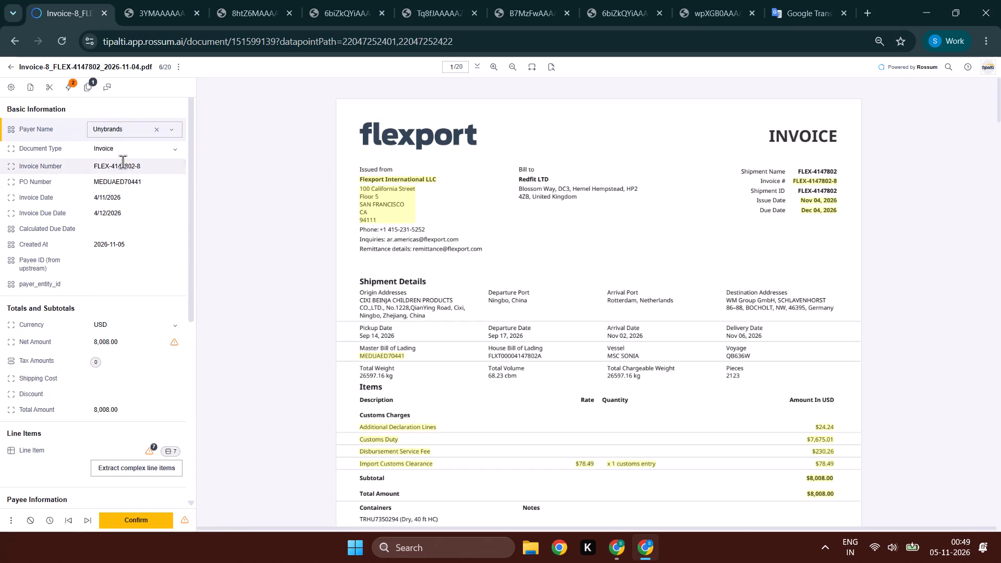
{"action": "key", "text": "Tab"}
{"action": "key", "text": "Tab"}
{"action": "key", "text": "shift+Tab"}
{"action": "key", "text": "Tab"}
{"action": "key", "text": "Tab"}
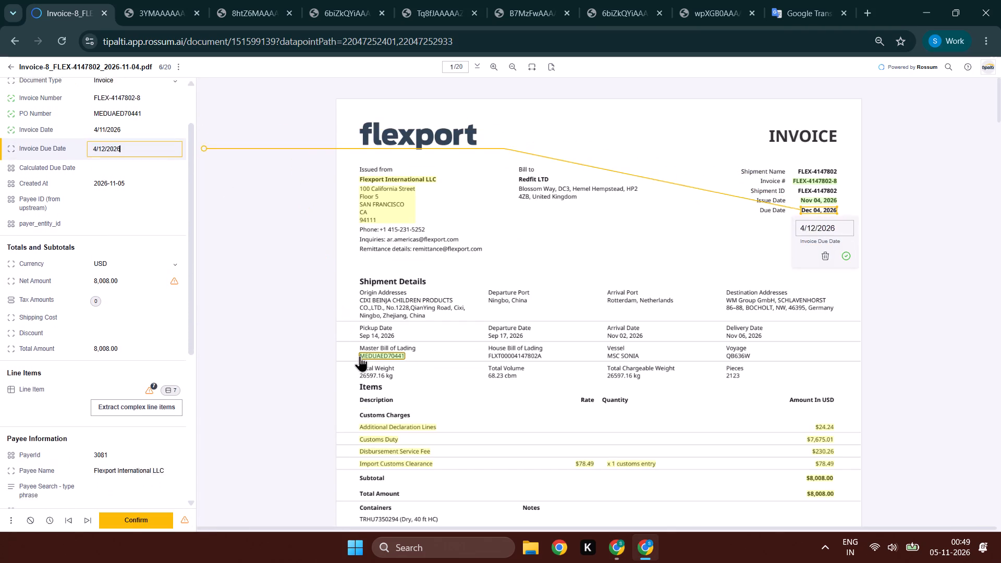
Validate the Flexport invoice's totals fields against the document, from Currency and Net Amount through Tax Amounts, Shipping Cost and Discount.
{"action": "key", "text": "Tab"}
{"action": "key", "text": "Tab"}
{"action": "key", "text": "Tab"}
{"action": "key", "text": "Tab"}
{"action": "key", "text": "Tab"}
{"action": "key", "text": "Tab"}
{"action": "key", "text": "Tab"}
{"action": "scroll", "coordinate": [689, 350], "scroll_direction": "down", "scroll_amount": 1}
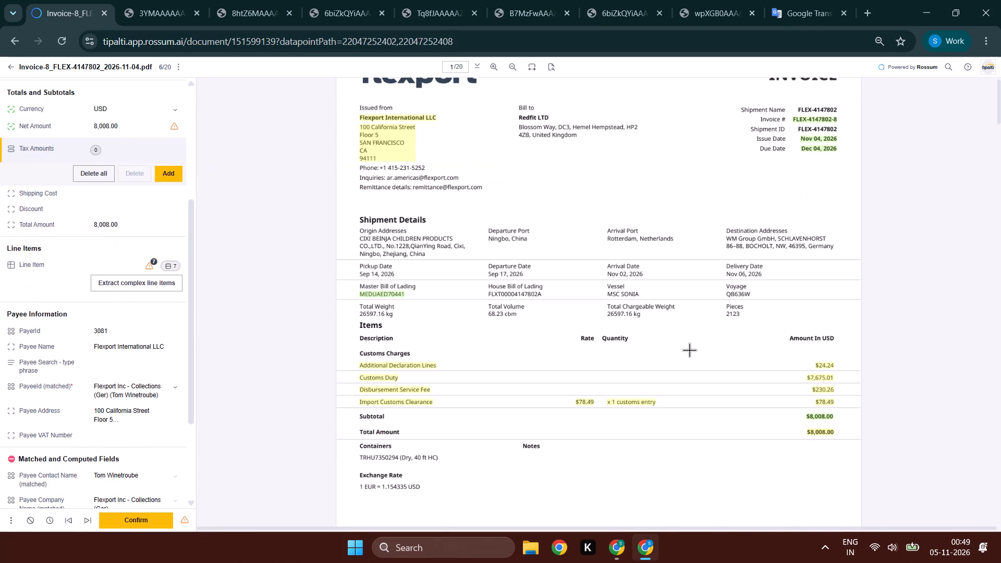
{"action": "key", "text": "Tab"}
{"action": "key", "text": "Tab"}
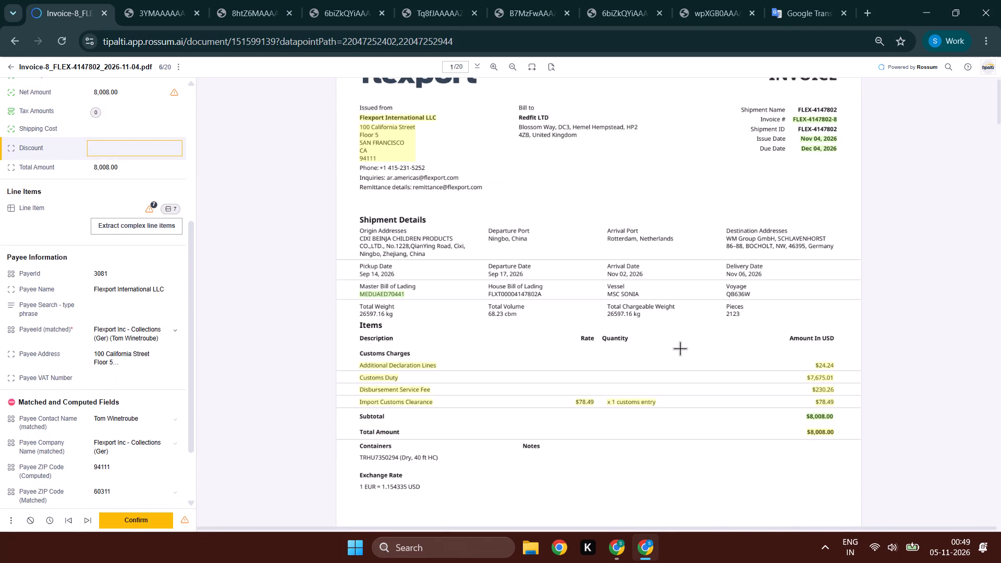